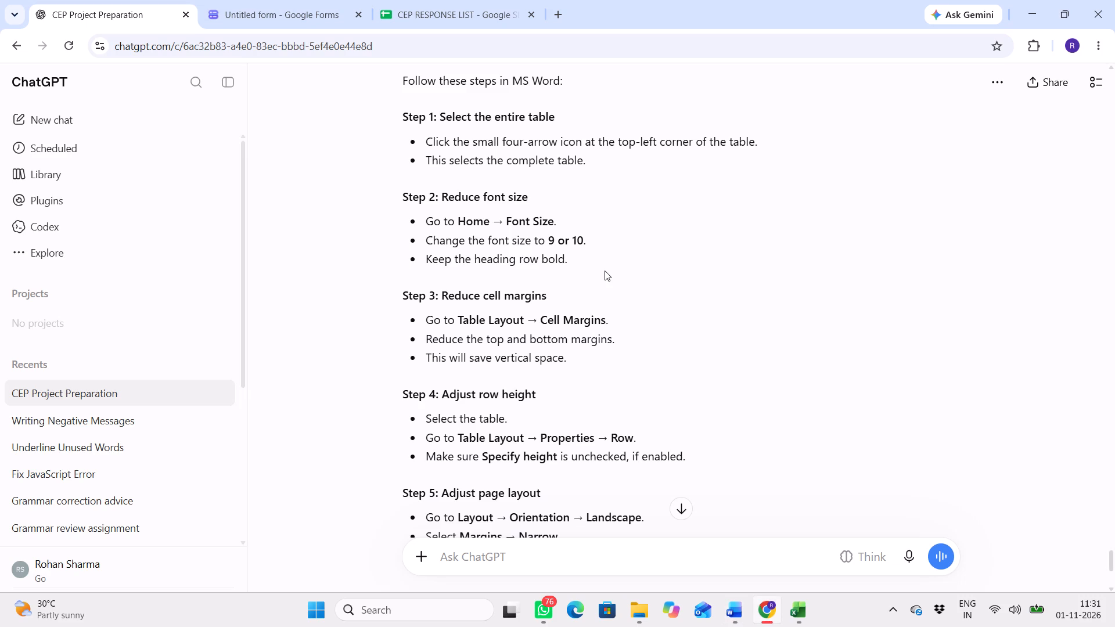
In the Word document, make the header row text of the table for questions 10 to 12 white and bold.
key("alt+Tab")
left_click(418, 240)
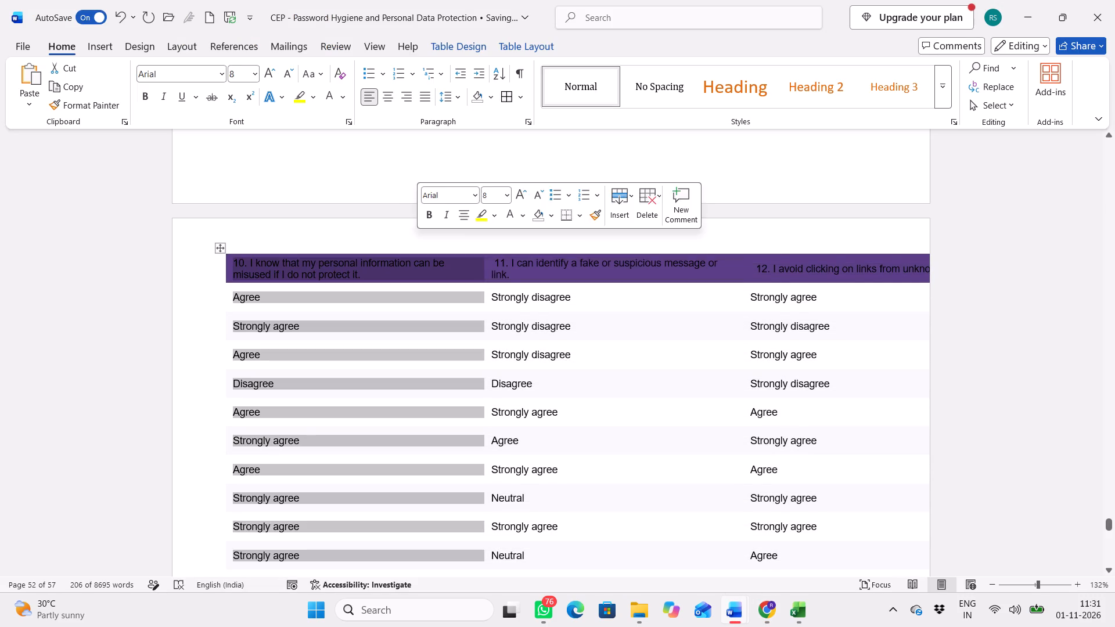
left_click_drag(229, 266, 520, 257)
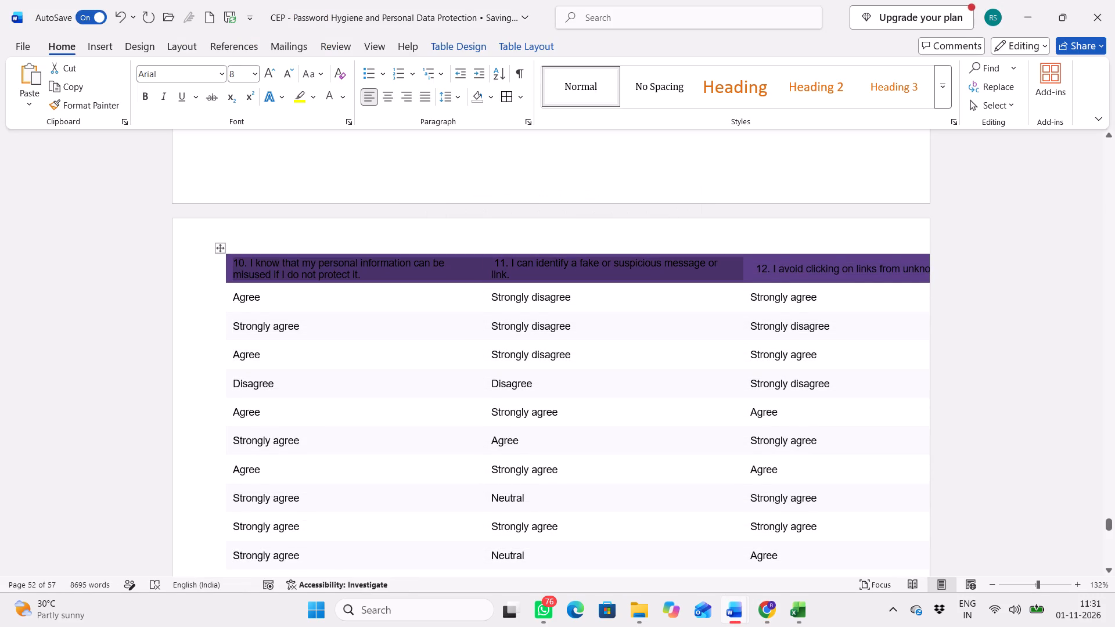
left_click_drag(520, 257, 893, 262)
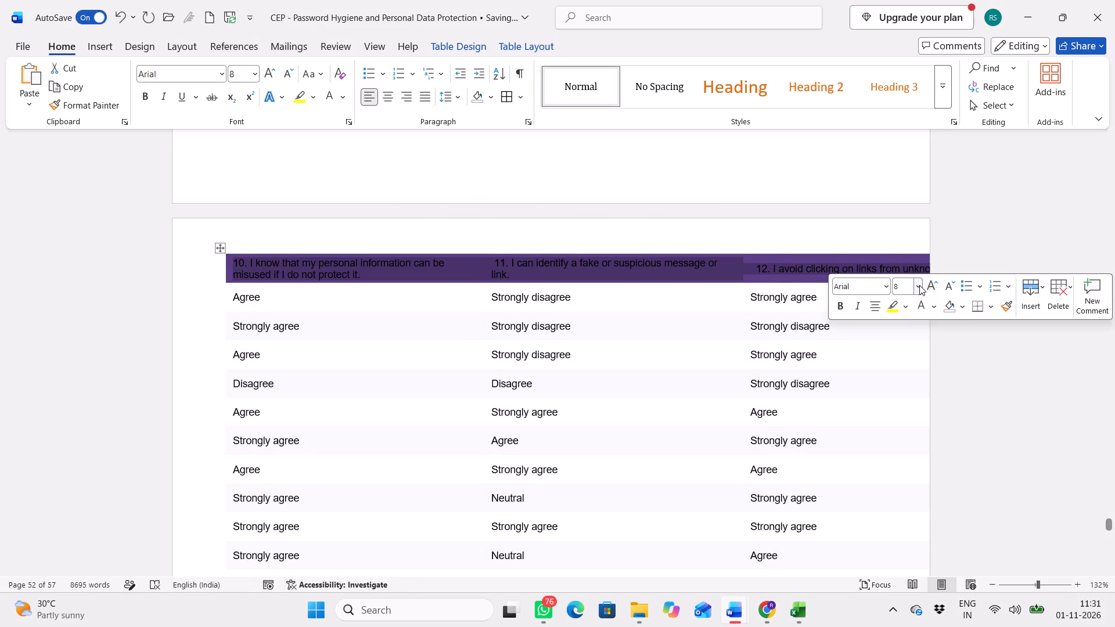
left_click(923, 309)
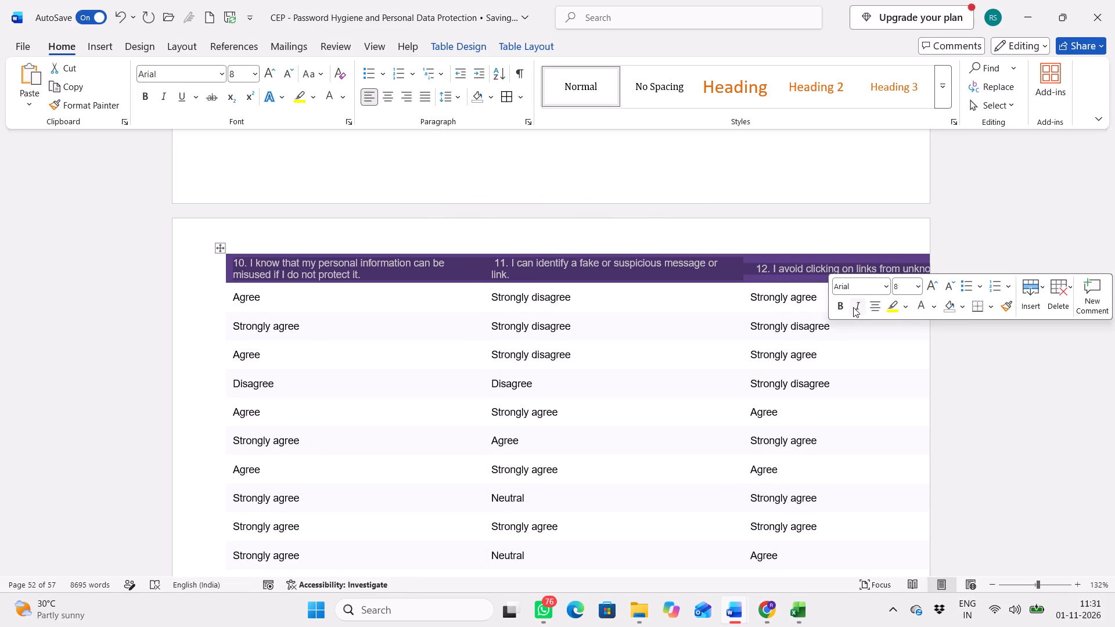
left_click(842, 310)
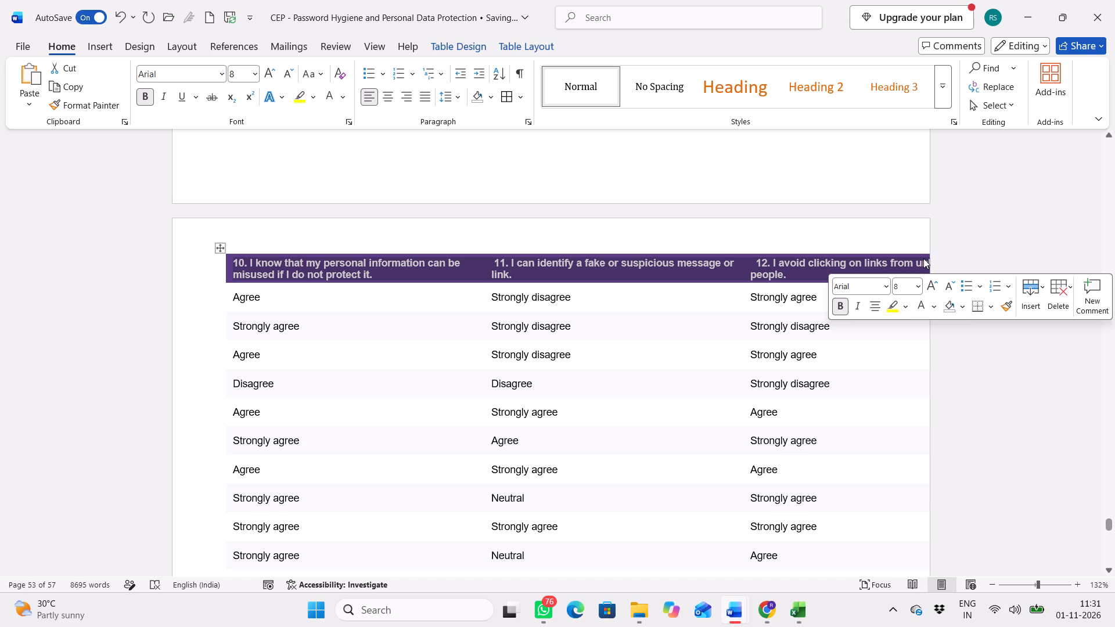
left_click(1007, 263)
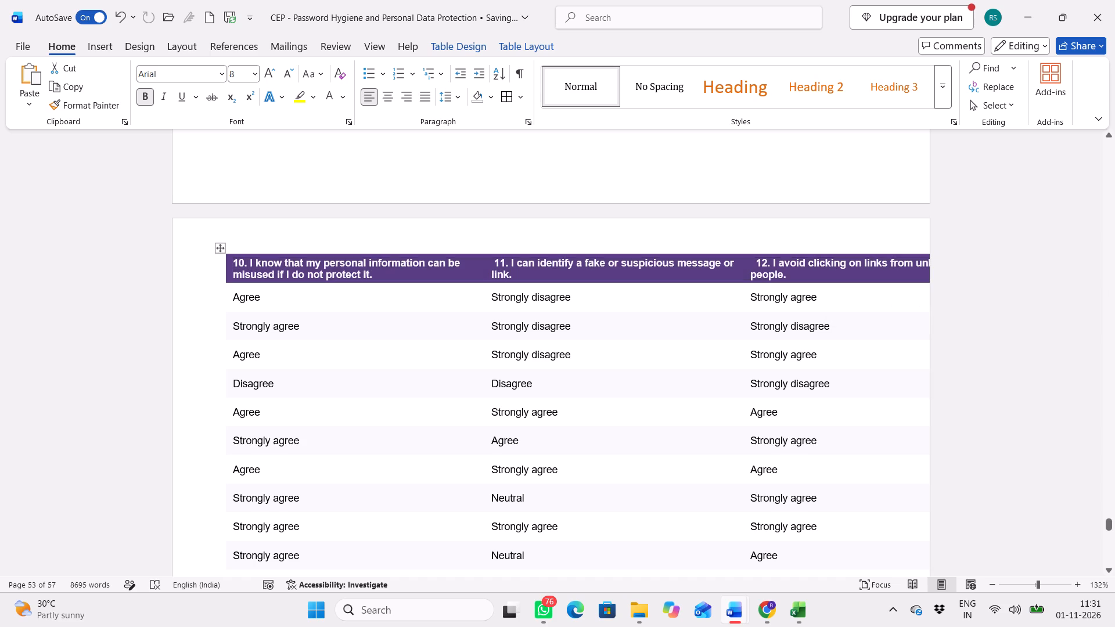
Following the ChatGPT instructions, apply default cell margins of 0" top and bottom to the whole question 10–12 table.
key("alt+Tab")
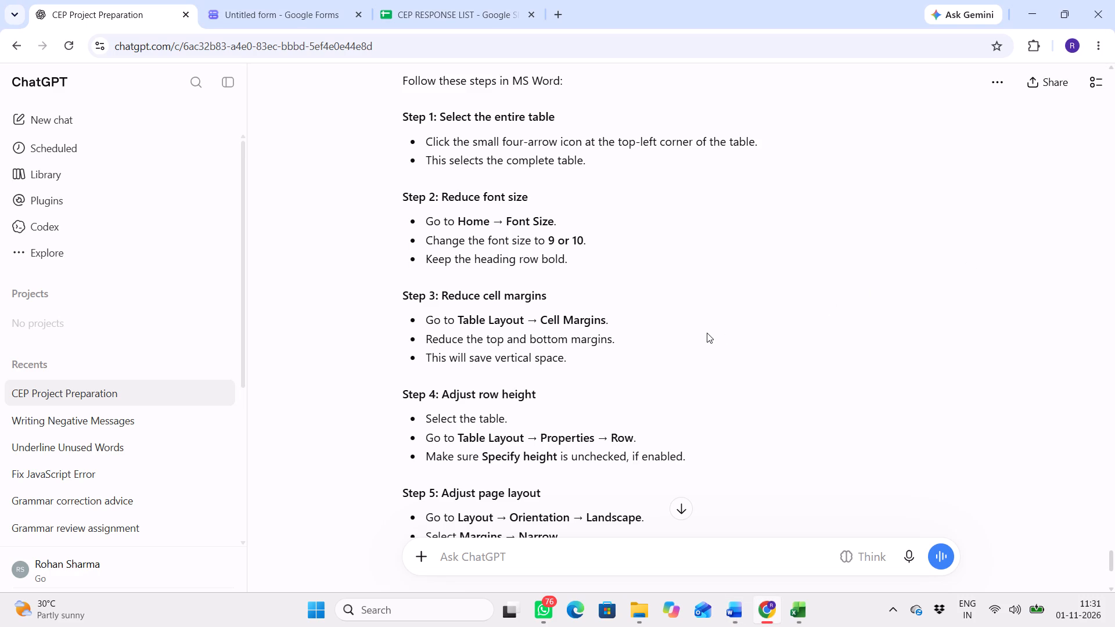
scroll(707, 333, "down", 1)
key("alt+Tab")
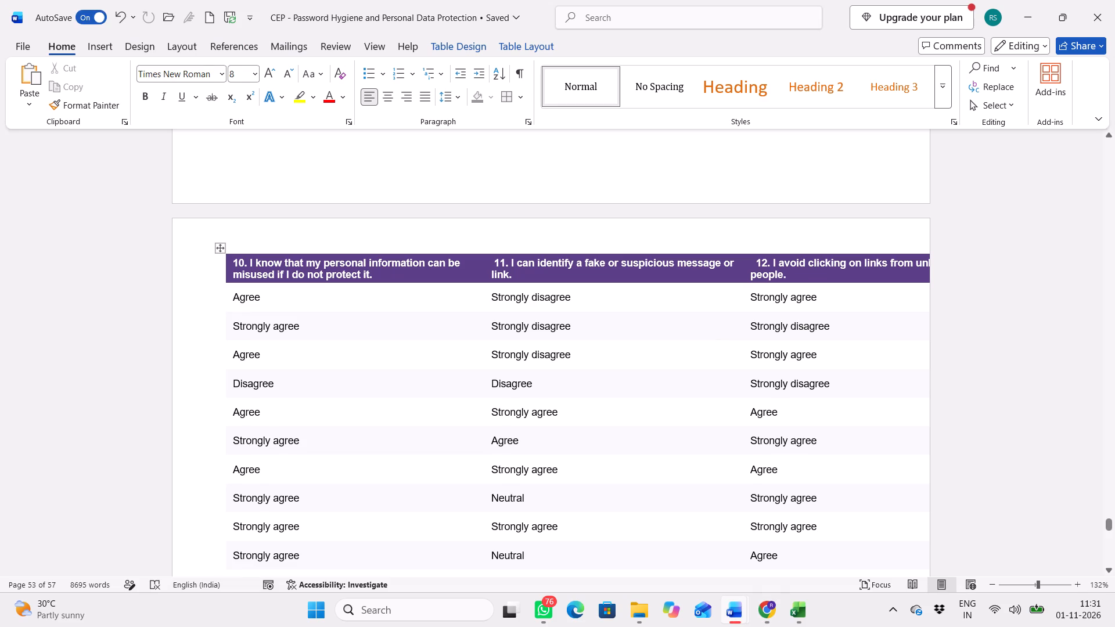
left_click(219, 247)
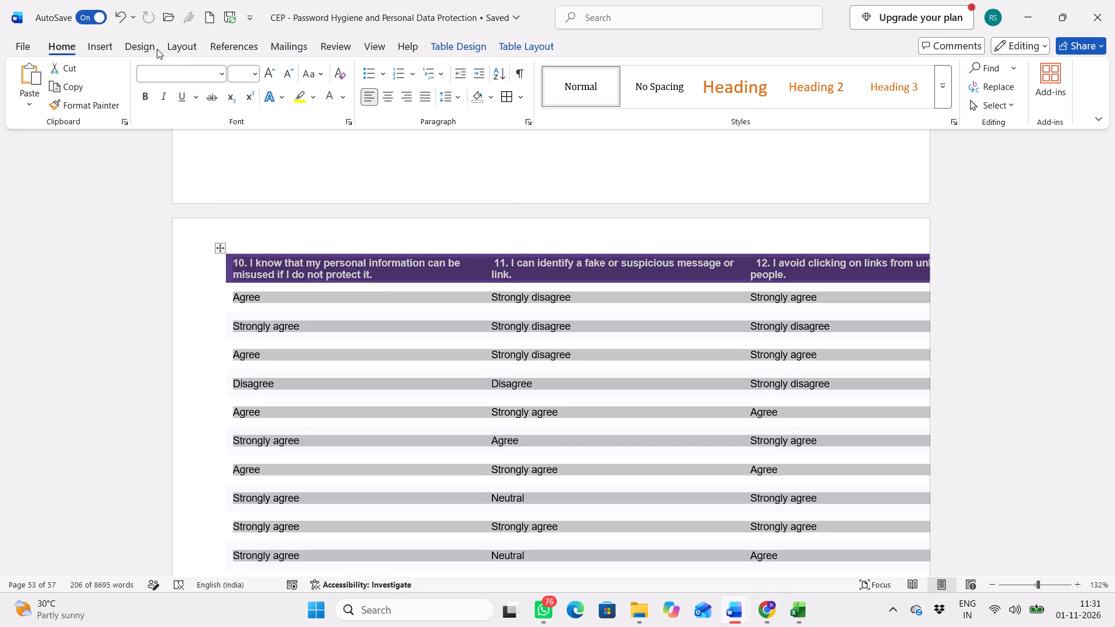
left_click(537, 49)
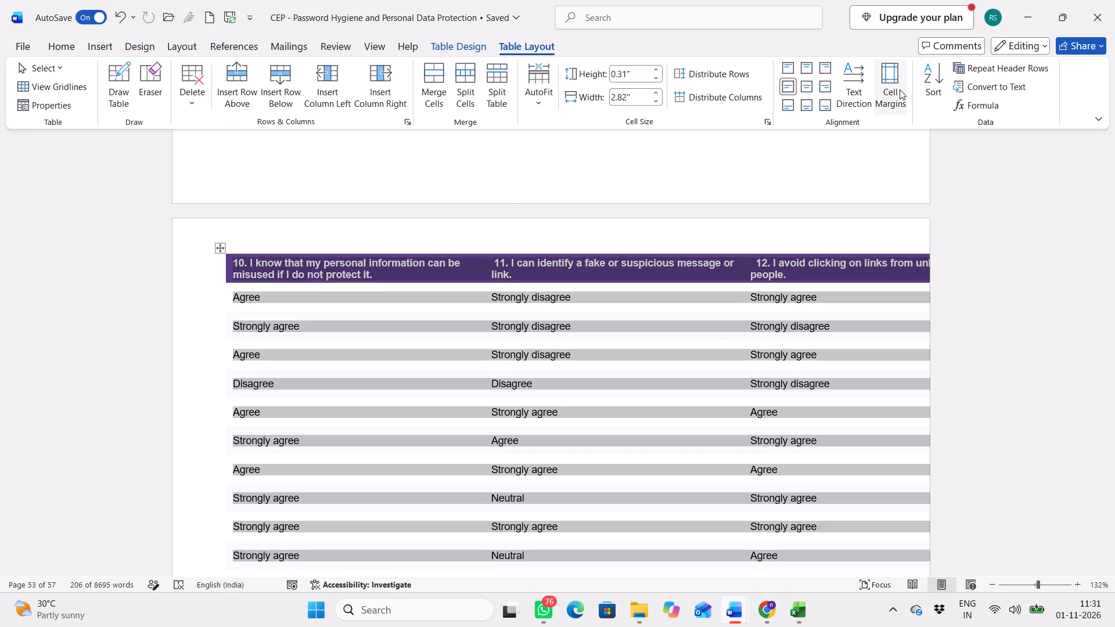
left_click(900, 89)
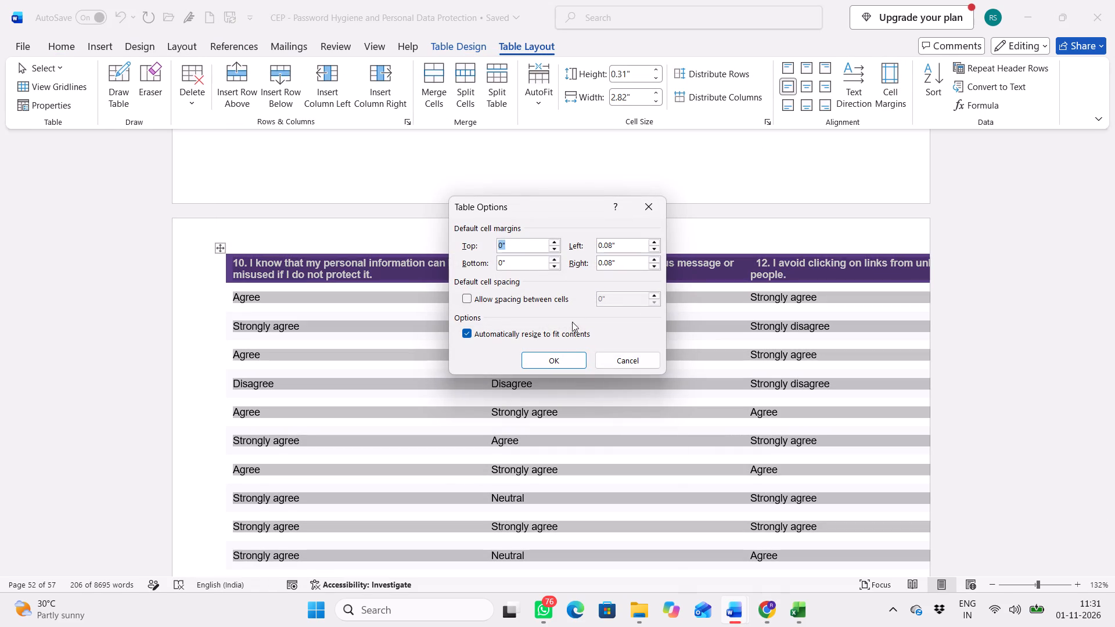
left_click(563, 358)
Turn off the specified row height for all rows of the question 10–12 table, after checking the ChatGPT guide.
key("alt+Tab")
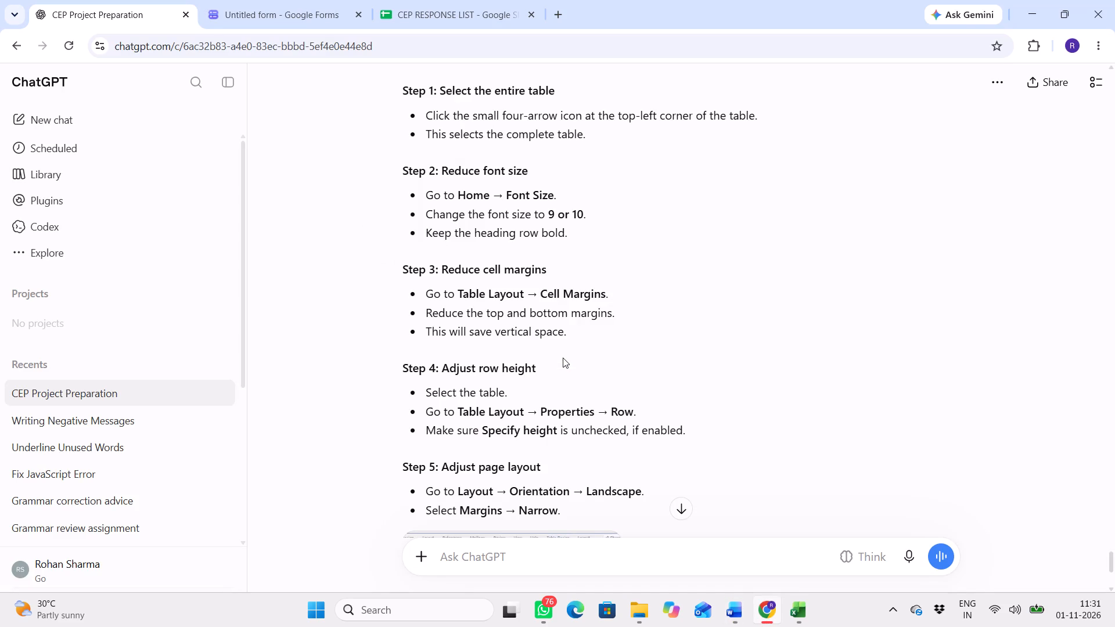
key("alt+Tab")
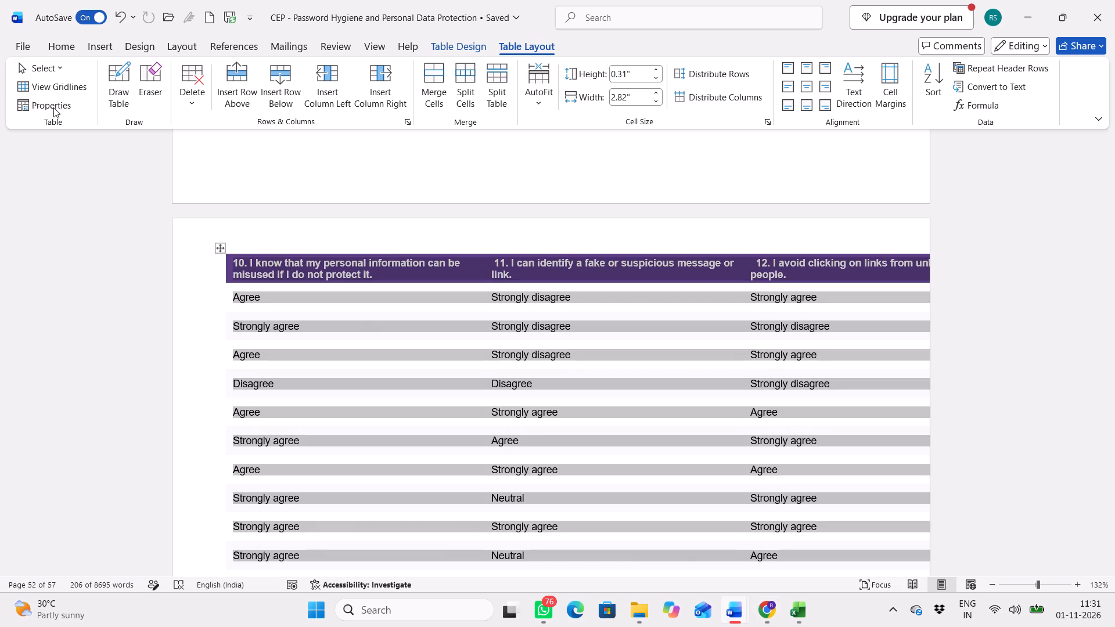
left_click(53, 107)
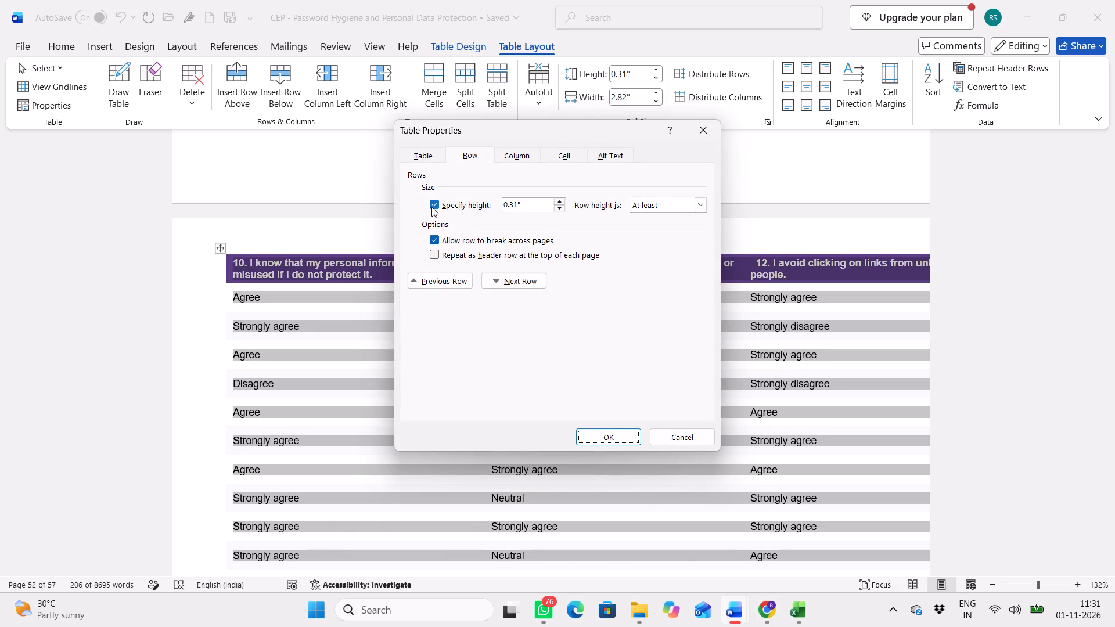
left_click(434, 208)
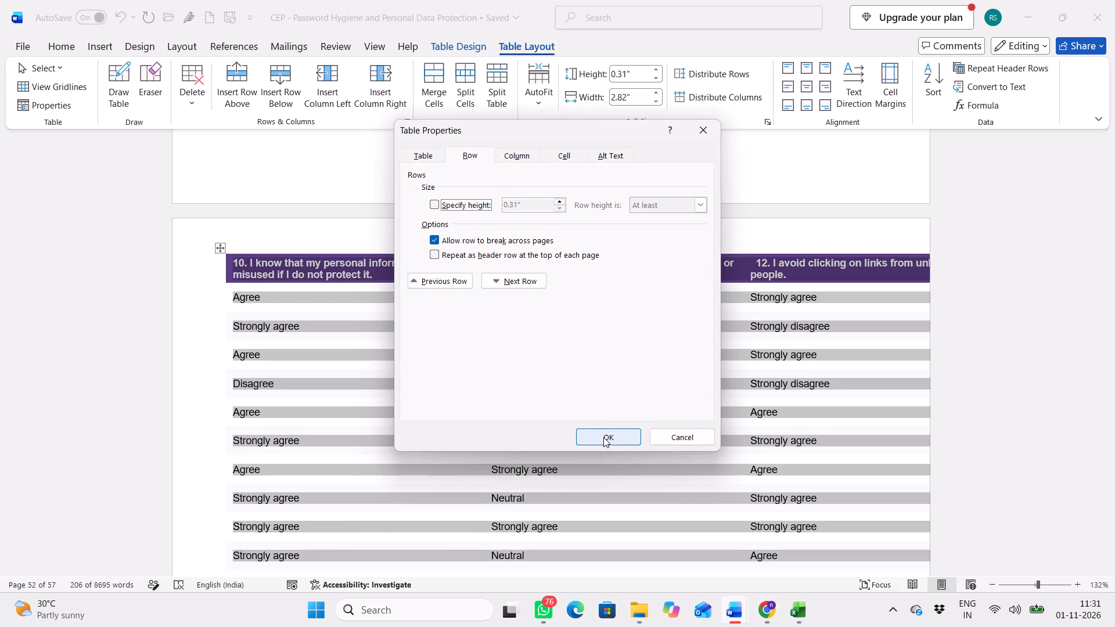
left_click(603, 437)
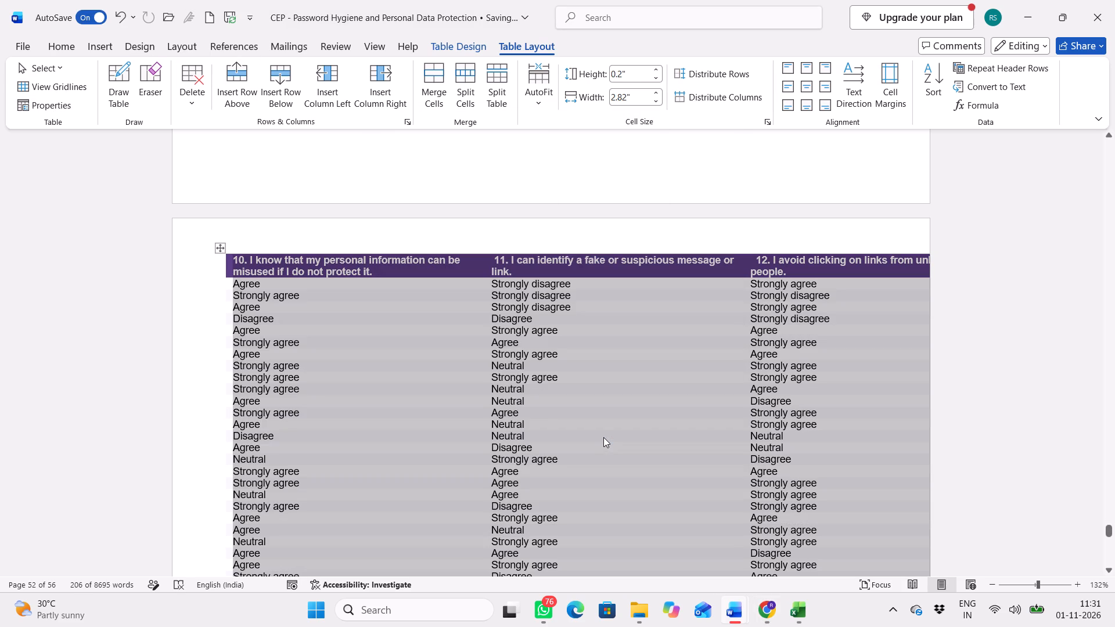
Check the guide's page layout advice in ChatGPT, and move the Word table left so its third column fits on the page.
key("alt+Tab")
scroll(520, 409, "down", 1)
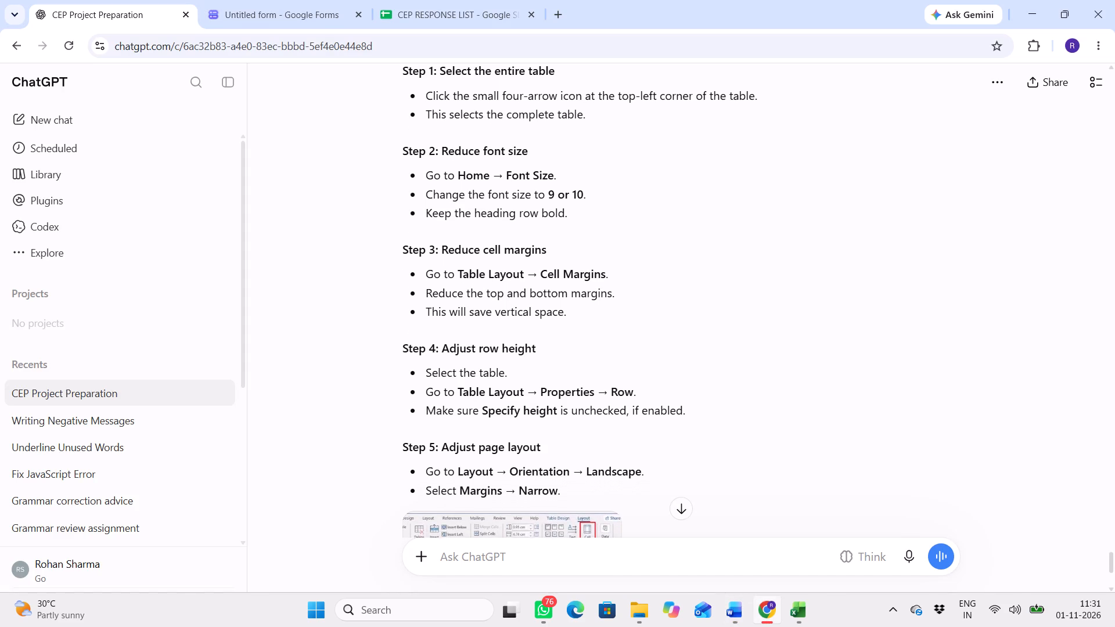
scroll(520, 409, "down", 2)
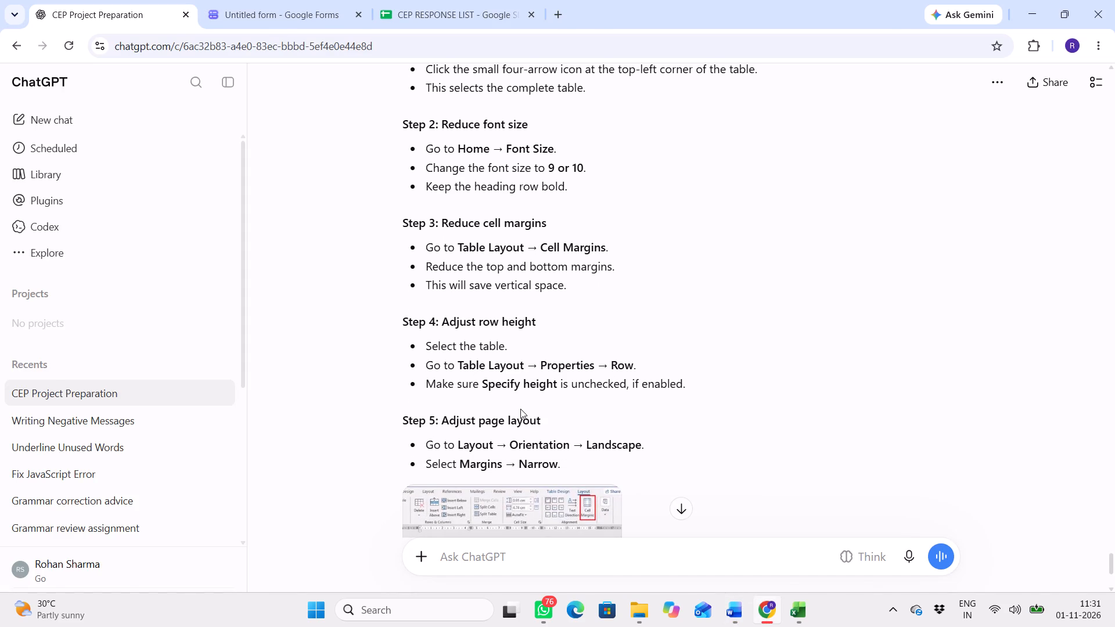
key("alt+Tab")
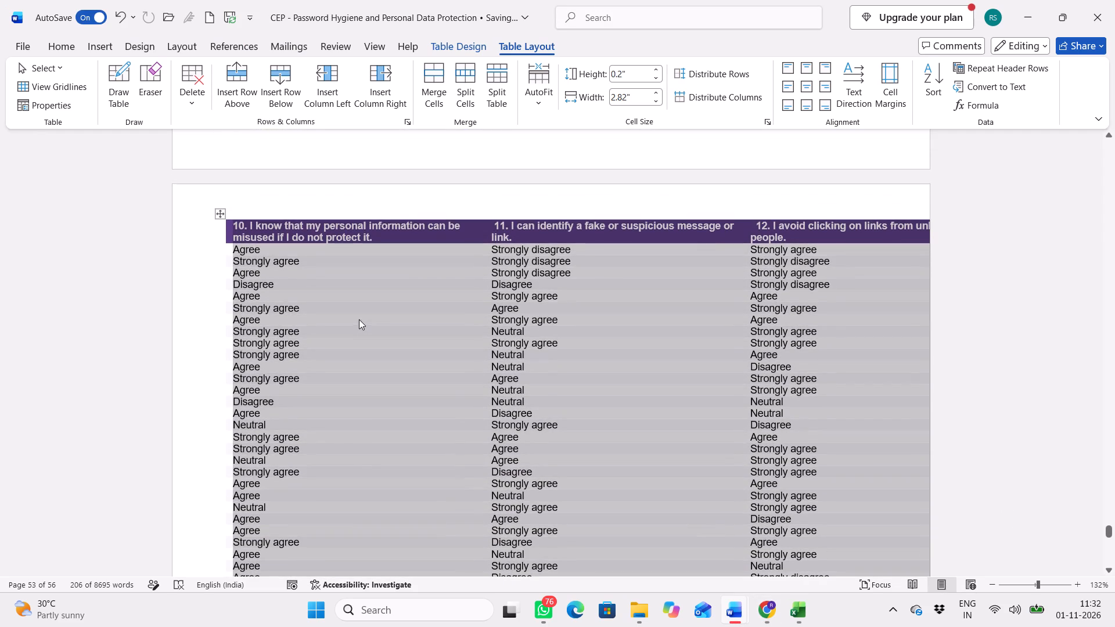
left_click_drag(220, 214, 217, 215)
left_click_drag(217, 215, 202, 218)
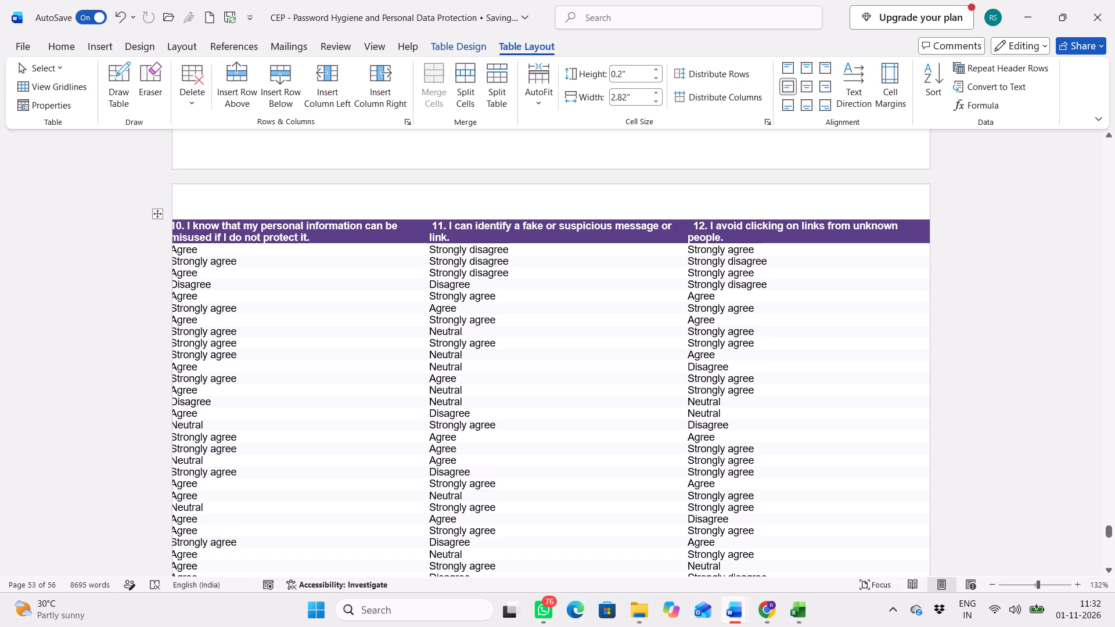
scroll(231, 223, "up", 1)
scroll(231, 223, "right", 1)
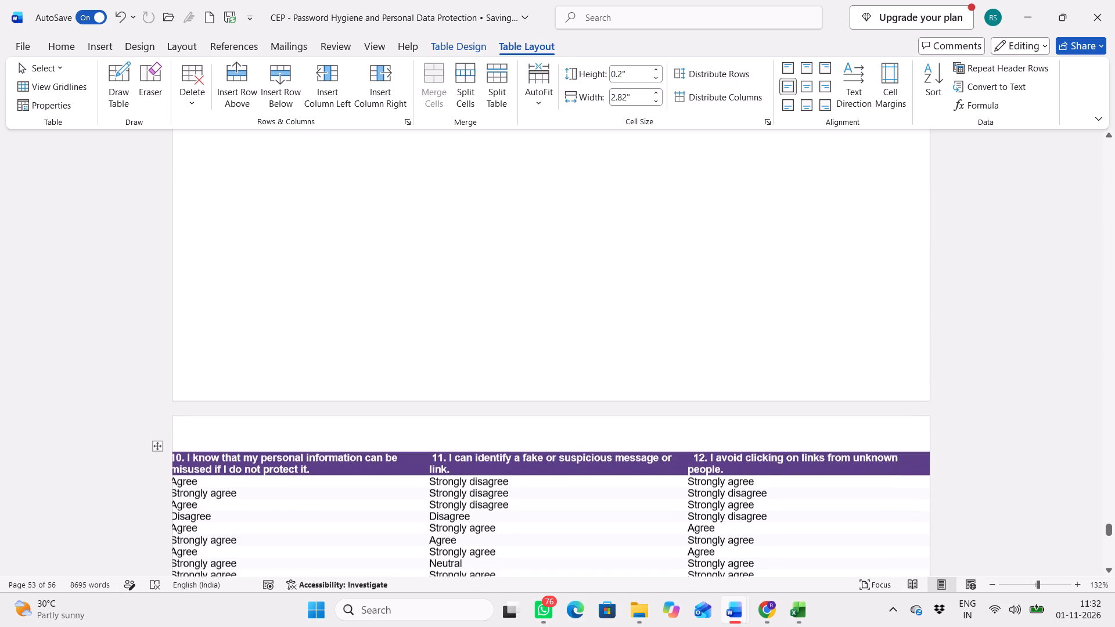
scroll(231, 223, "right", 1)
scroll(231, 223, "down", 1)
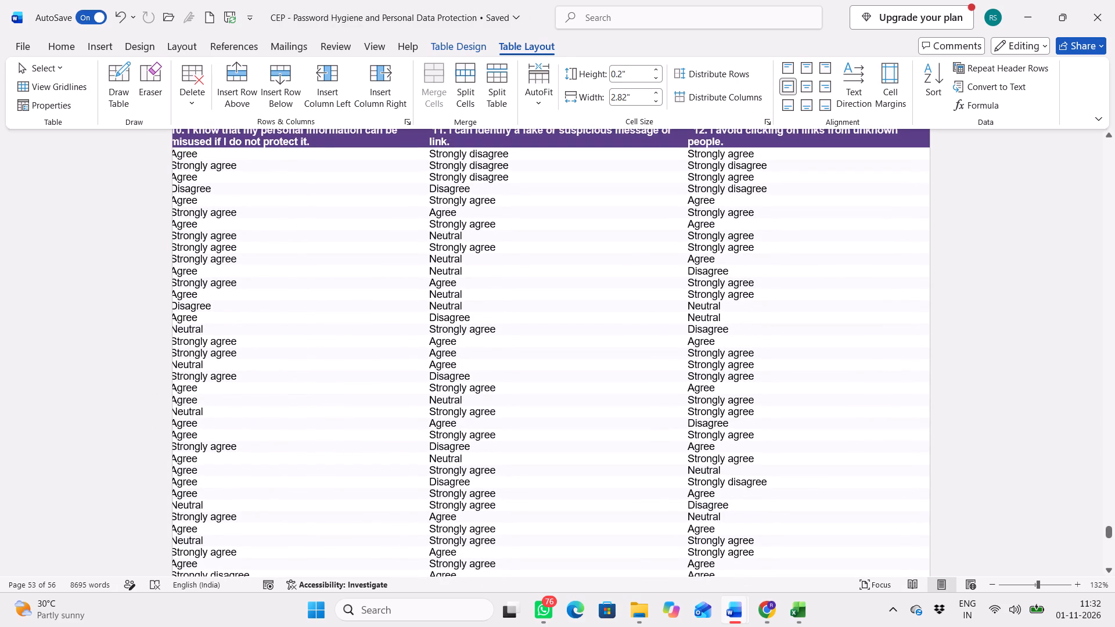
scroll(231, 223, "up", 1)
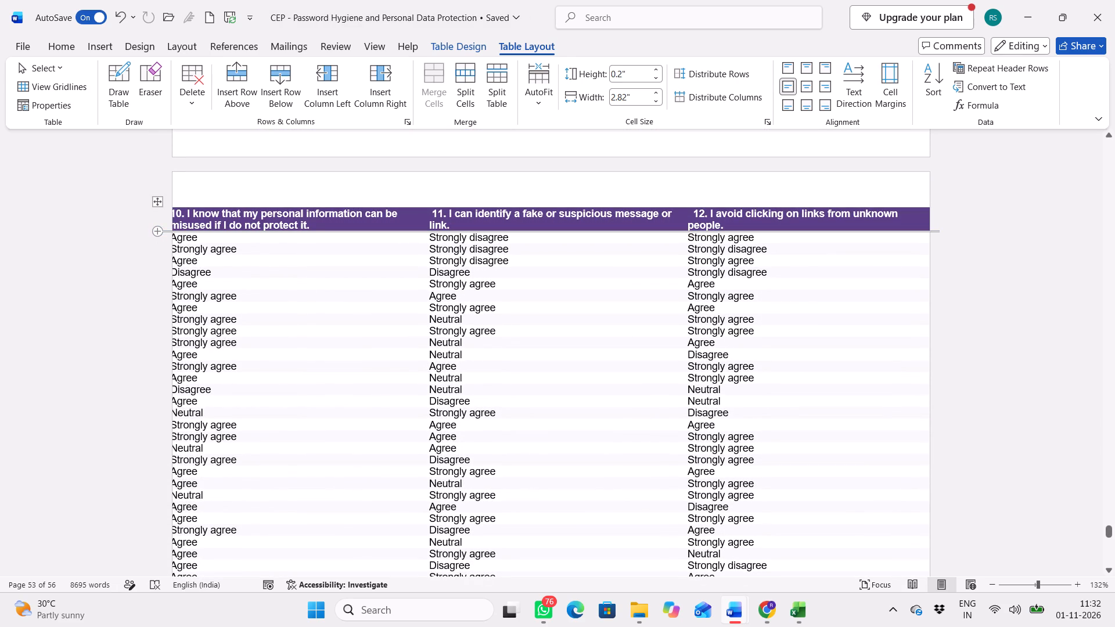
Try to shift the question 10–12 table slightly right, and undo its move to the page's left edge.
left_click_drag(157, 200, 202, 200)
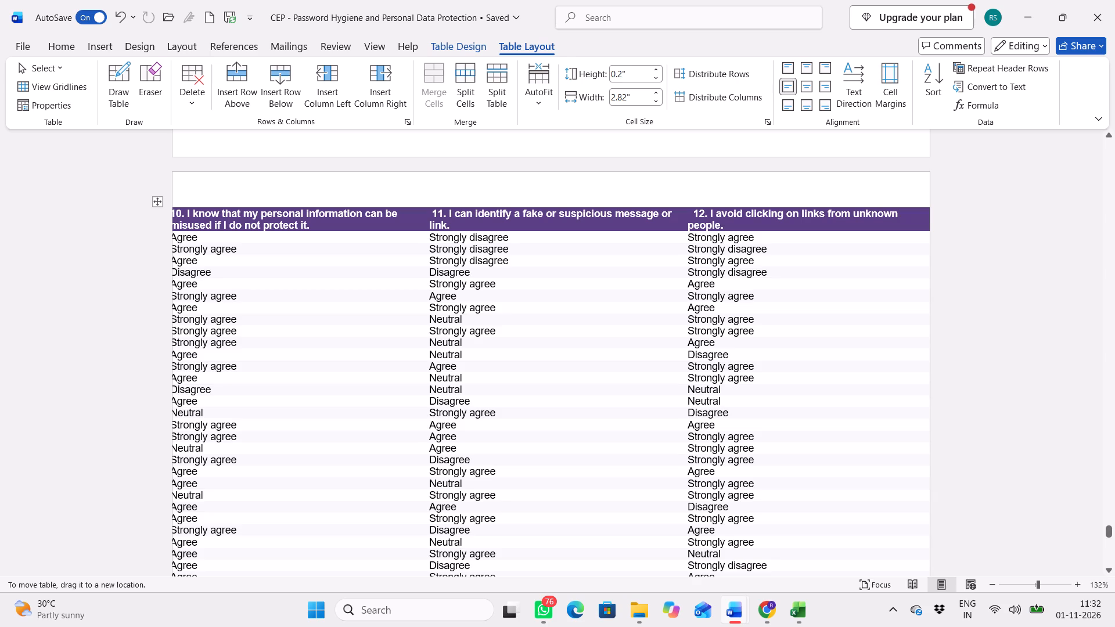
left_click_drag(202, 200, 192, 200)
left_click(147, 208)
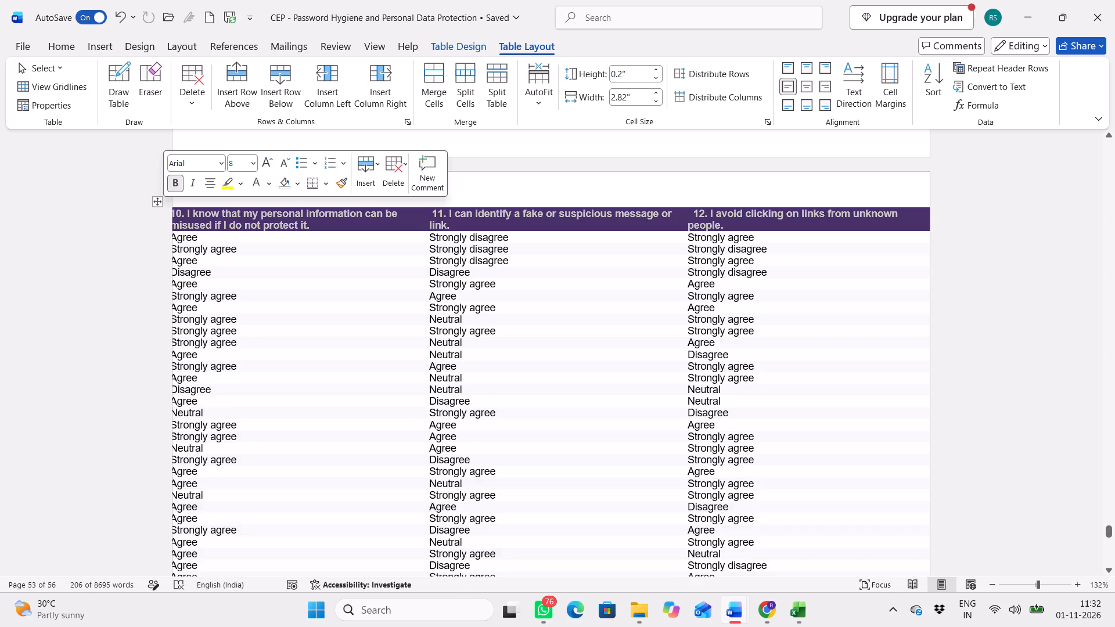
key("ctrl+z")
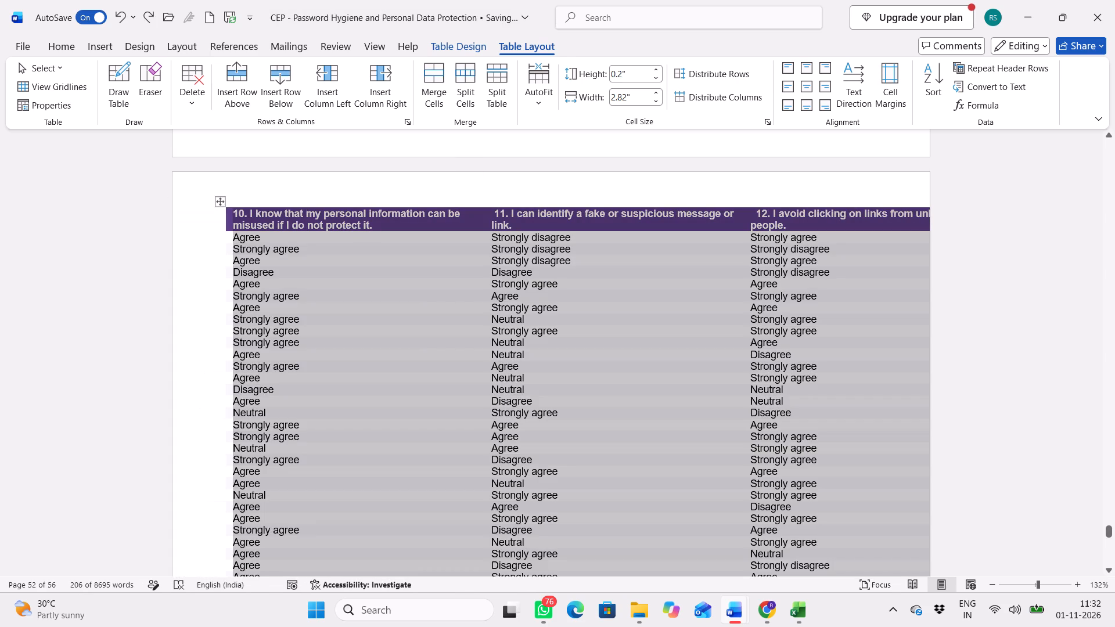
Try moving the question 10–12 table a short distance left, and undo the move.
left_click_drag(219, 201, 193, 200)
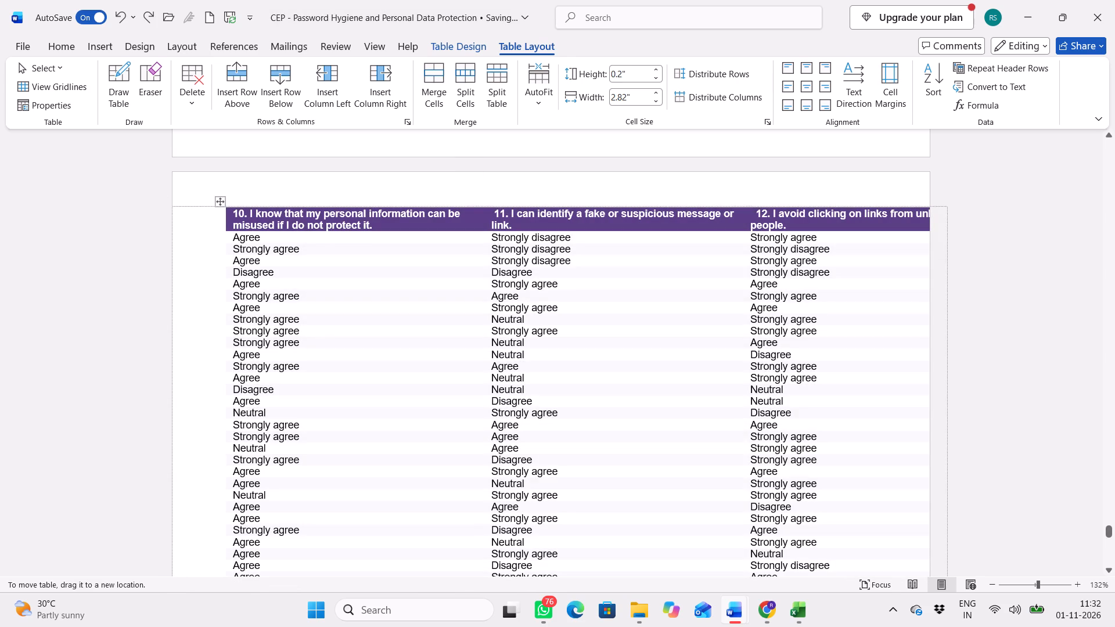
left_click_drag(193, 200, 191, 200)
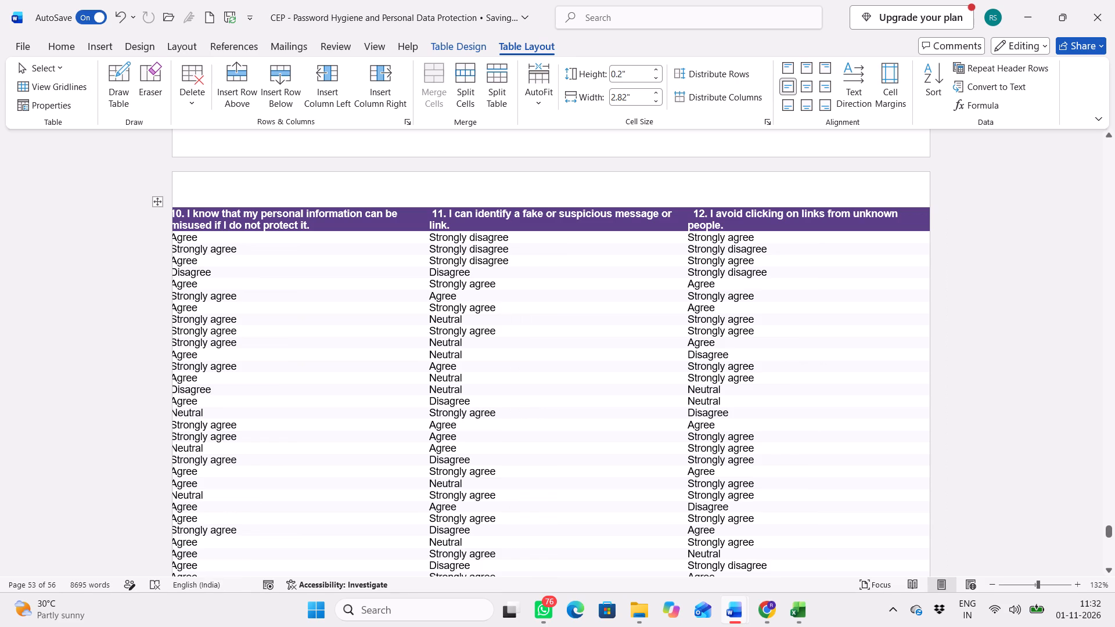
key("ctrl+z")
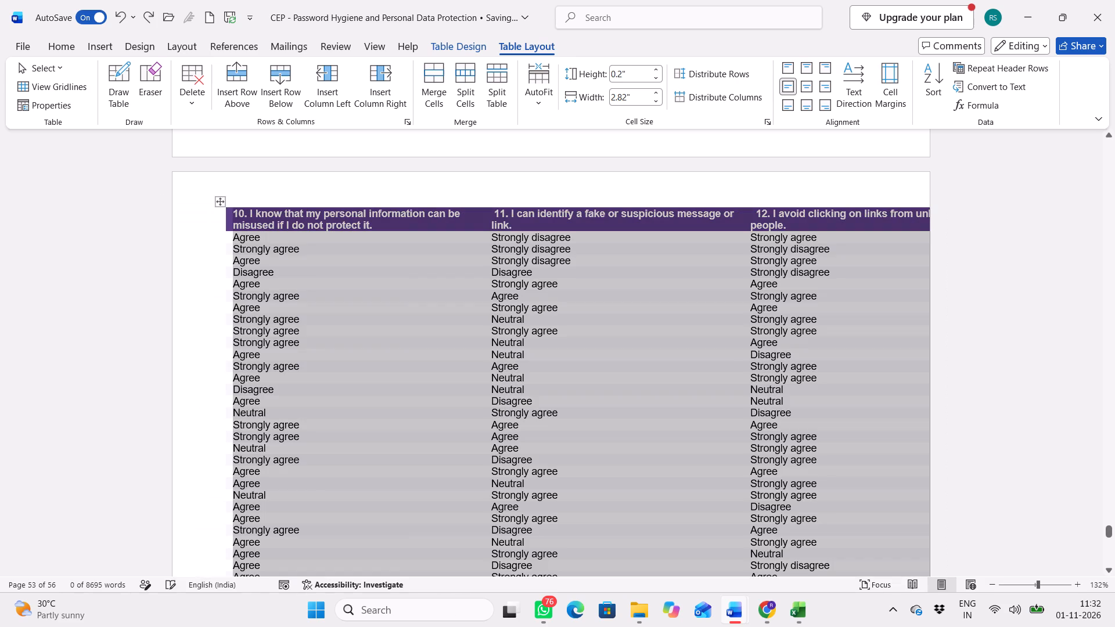
Move the question 10–12 table to the page's left edge and compare its placement with the preceding table.
left_click_drag(220, 202, 213, 204)
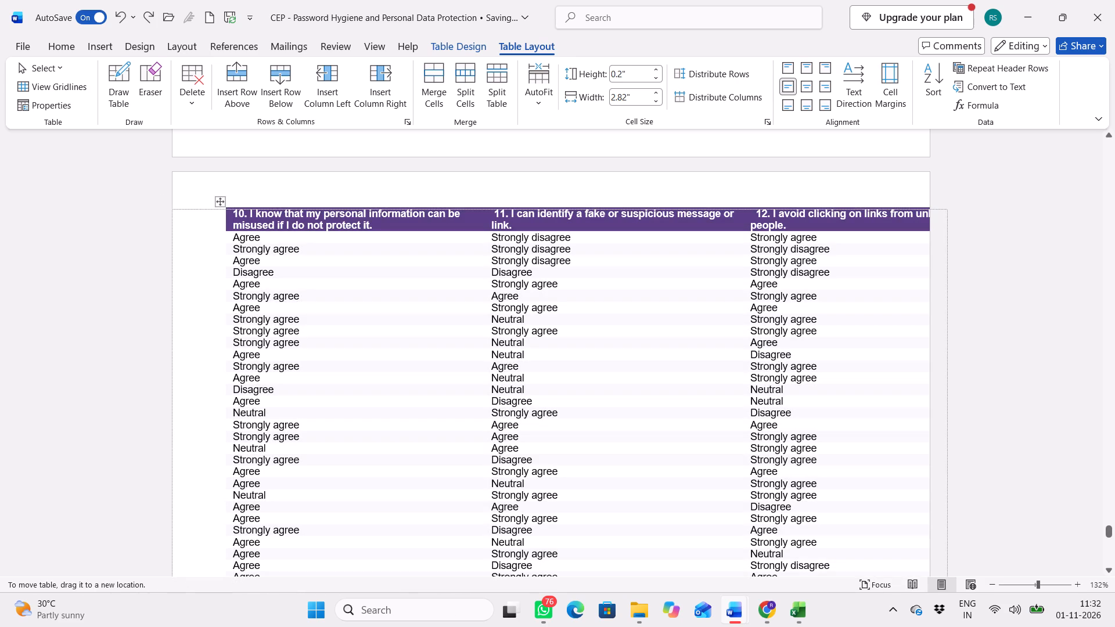
left_click_drag(213, 204, 207, 203)
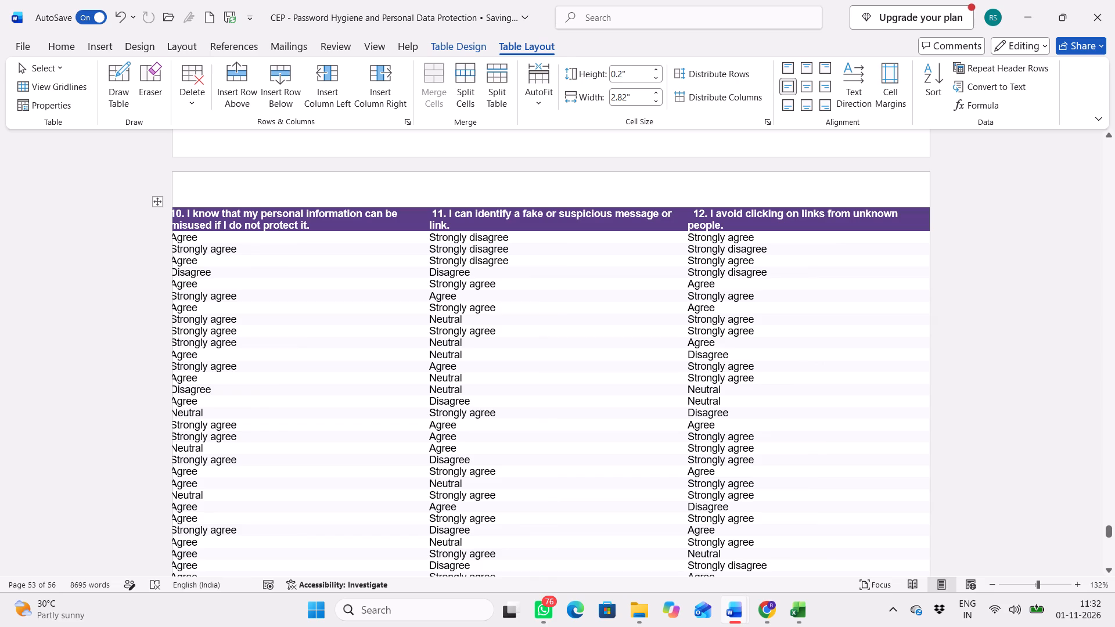
left_click(913, 212)
scroll(534, 242, "up", 4)
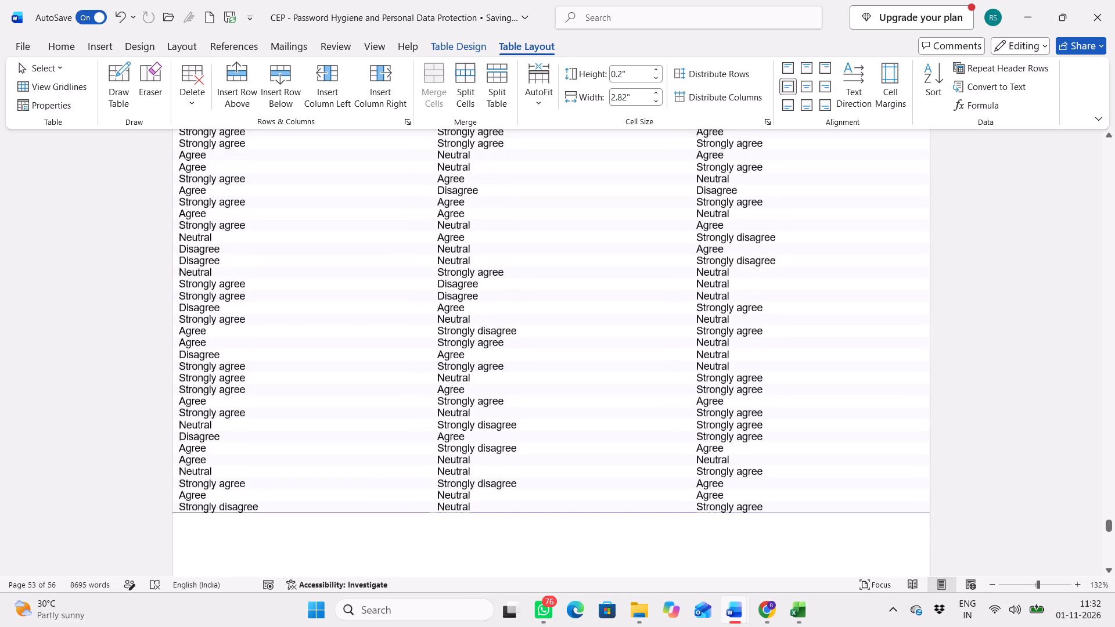
scroll(534, 242, "up", 3)
scroll(534, 242, "right", 1)
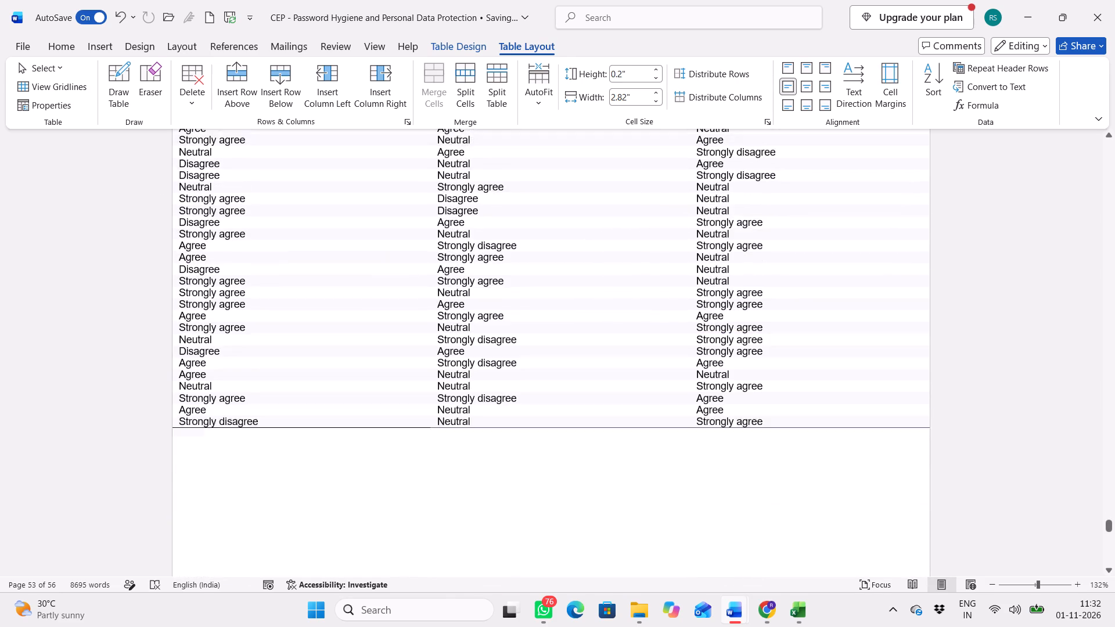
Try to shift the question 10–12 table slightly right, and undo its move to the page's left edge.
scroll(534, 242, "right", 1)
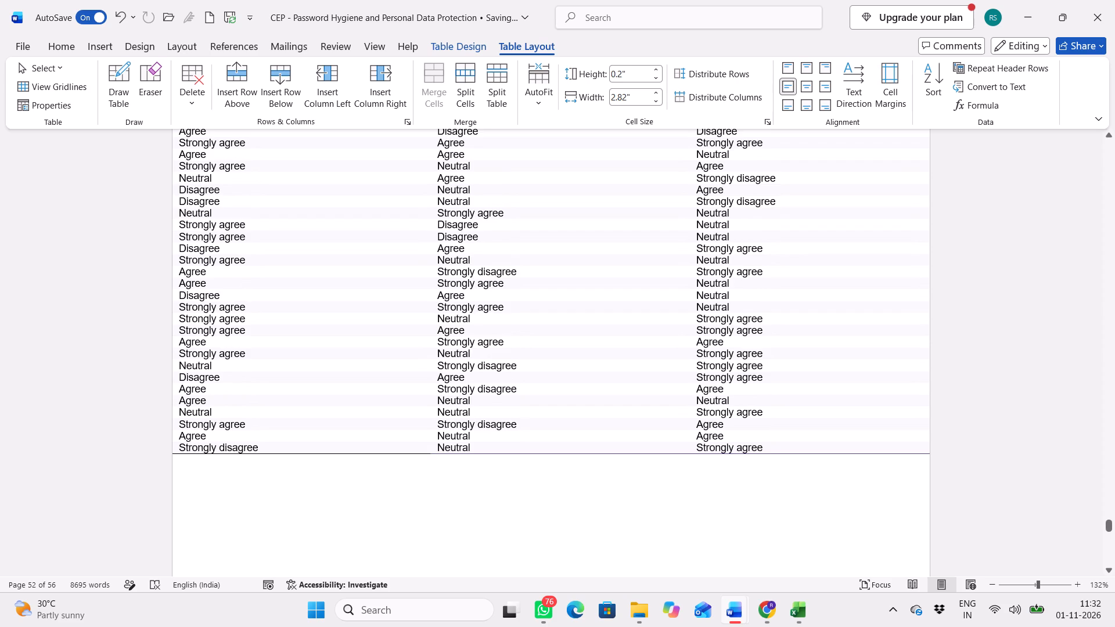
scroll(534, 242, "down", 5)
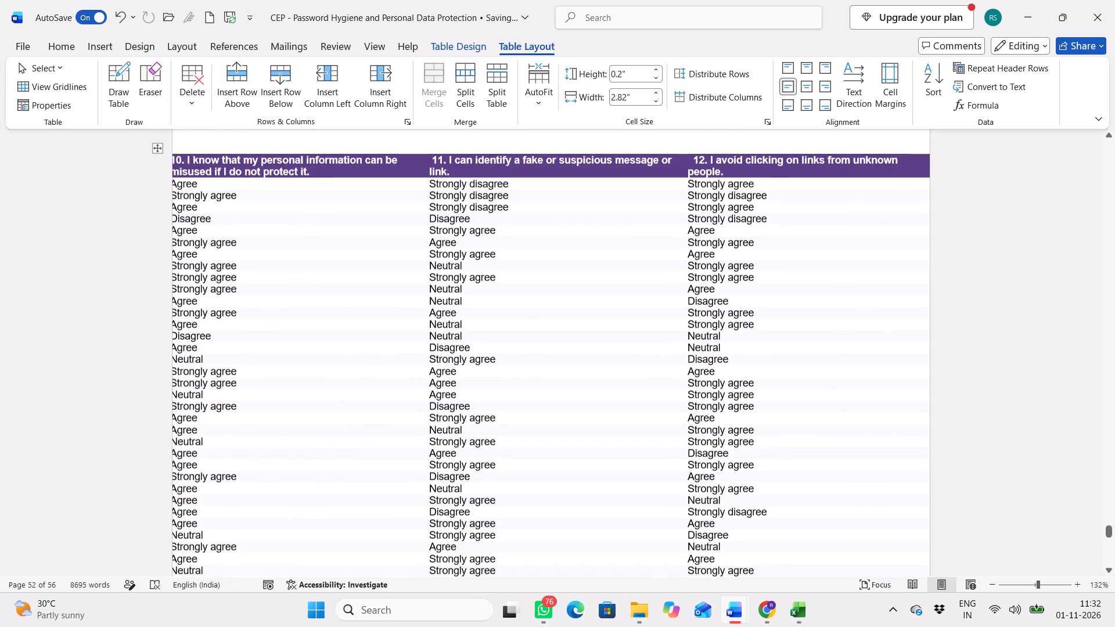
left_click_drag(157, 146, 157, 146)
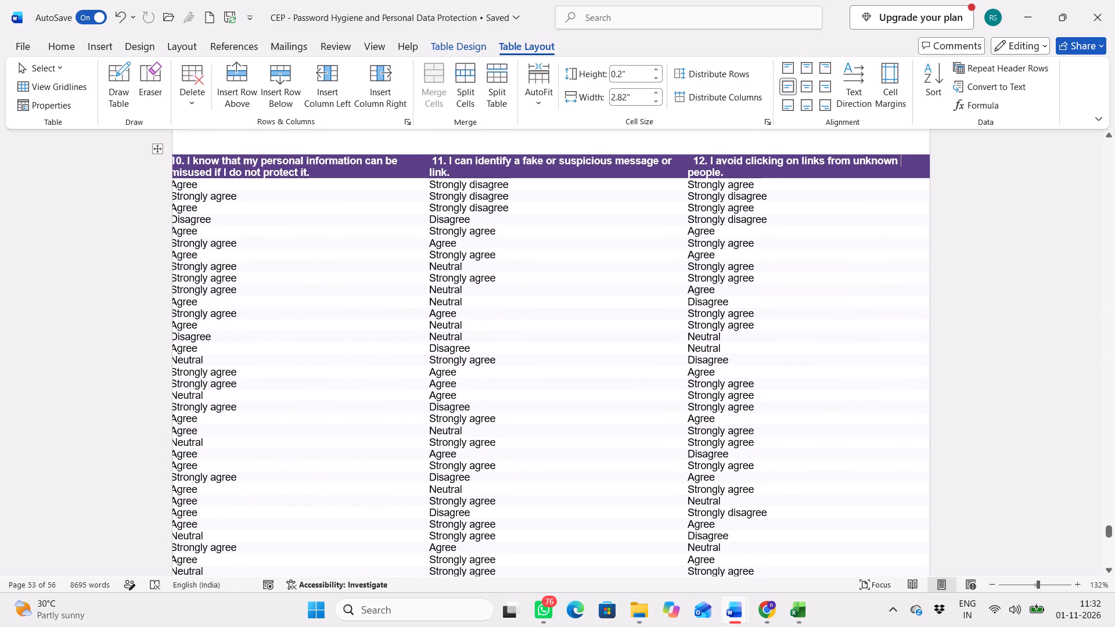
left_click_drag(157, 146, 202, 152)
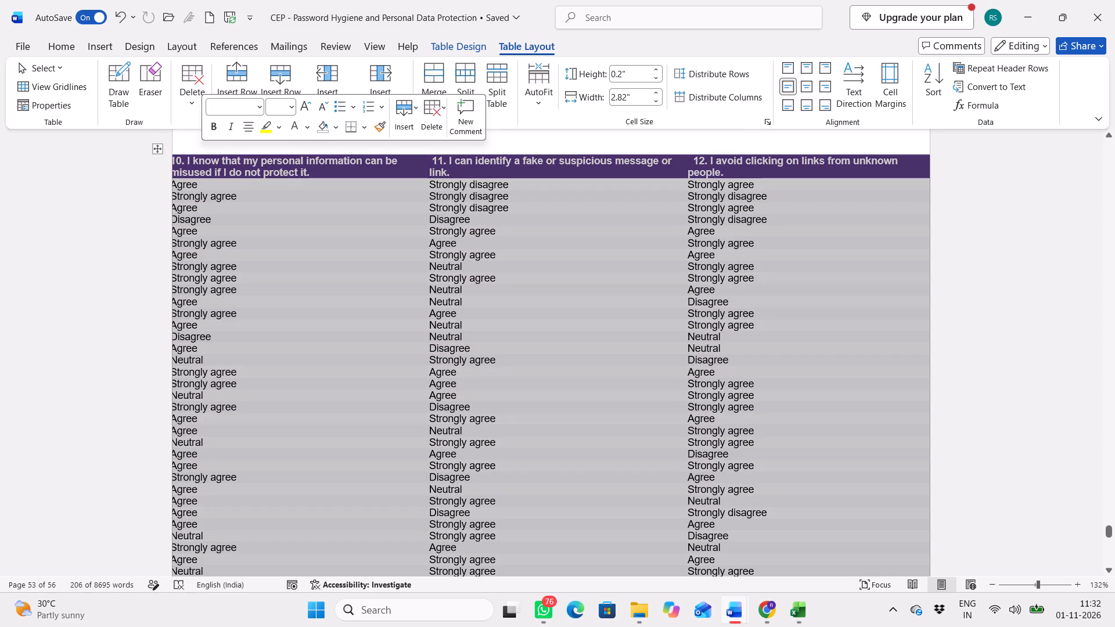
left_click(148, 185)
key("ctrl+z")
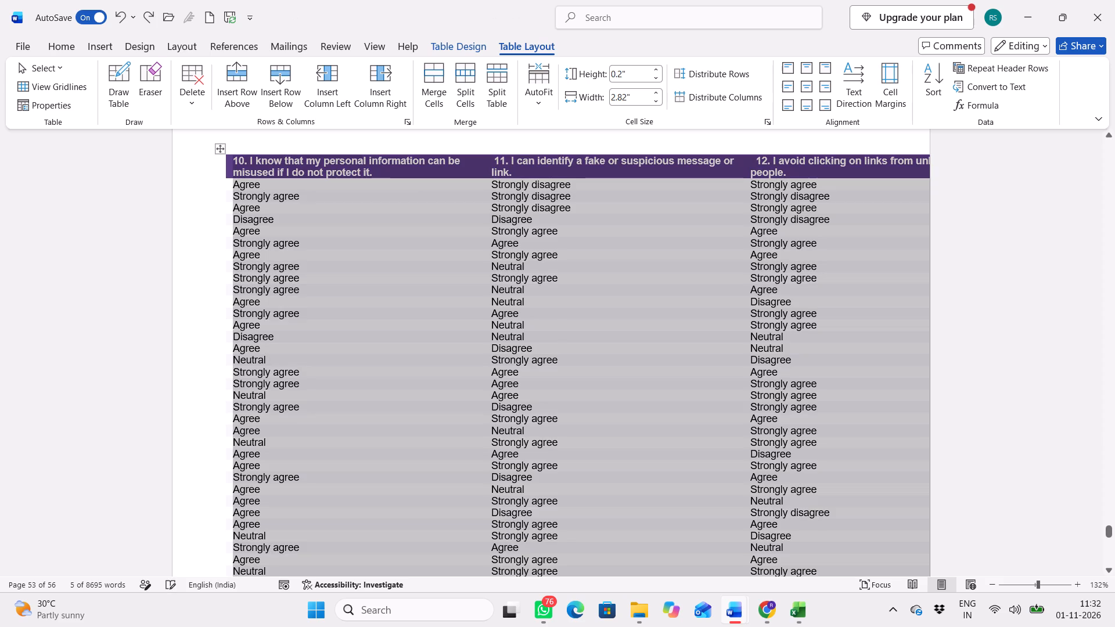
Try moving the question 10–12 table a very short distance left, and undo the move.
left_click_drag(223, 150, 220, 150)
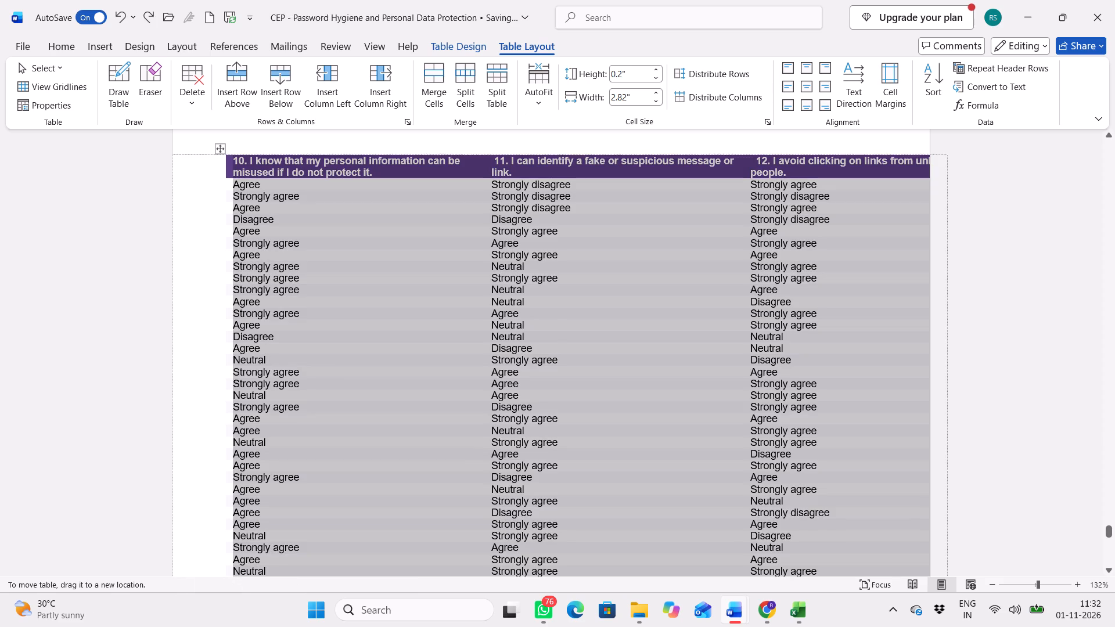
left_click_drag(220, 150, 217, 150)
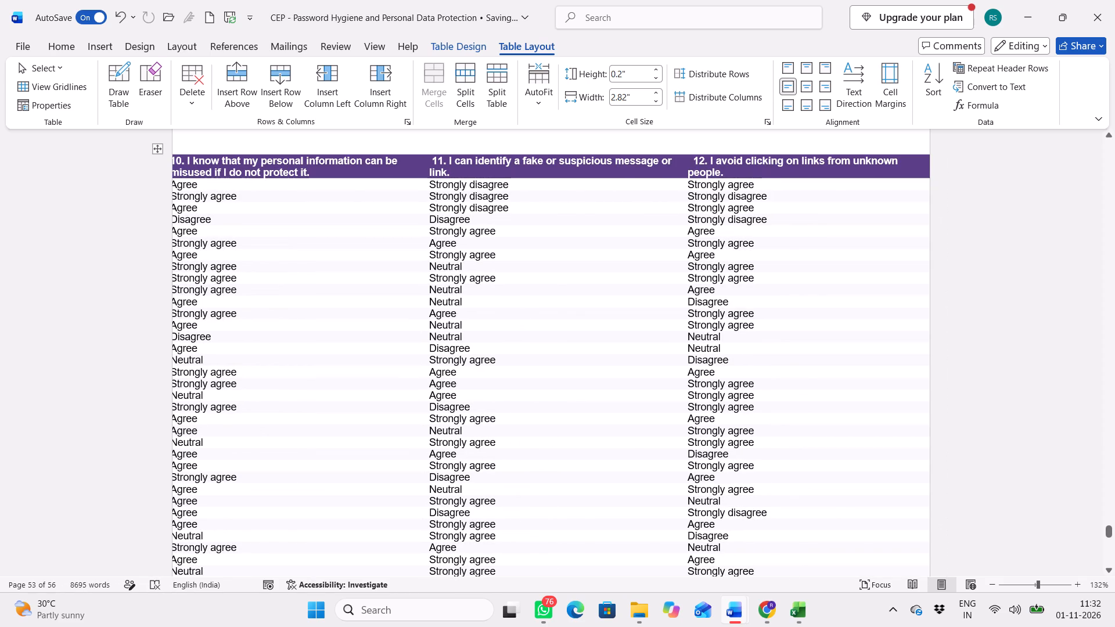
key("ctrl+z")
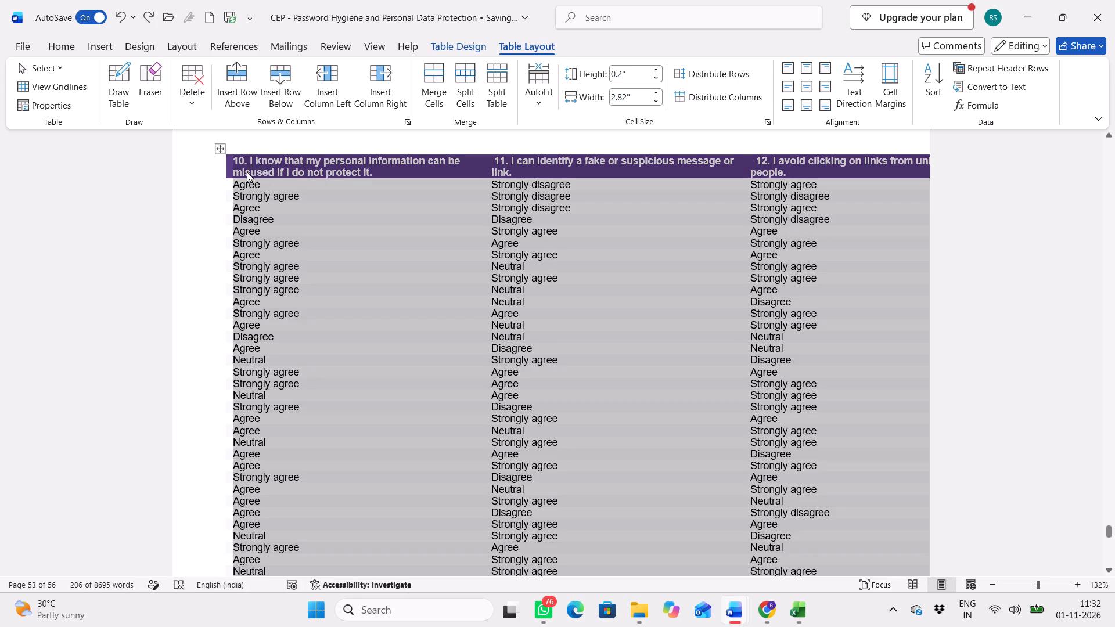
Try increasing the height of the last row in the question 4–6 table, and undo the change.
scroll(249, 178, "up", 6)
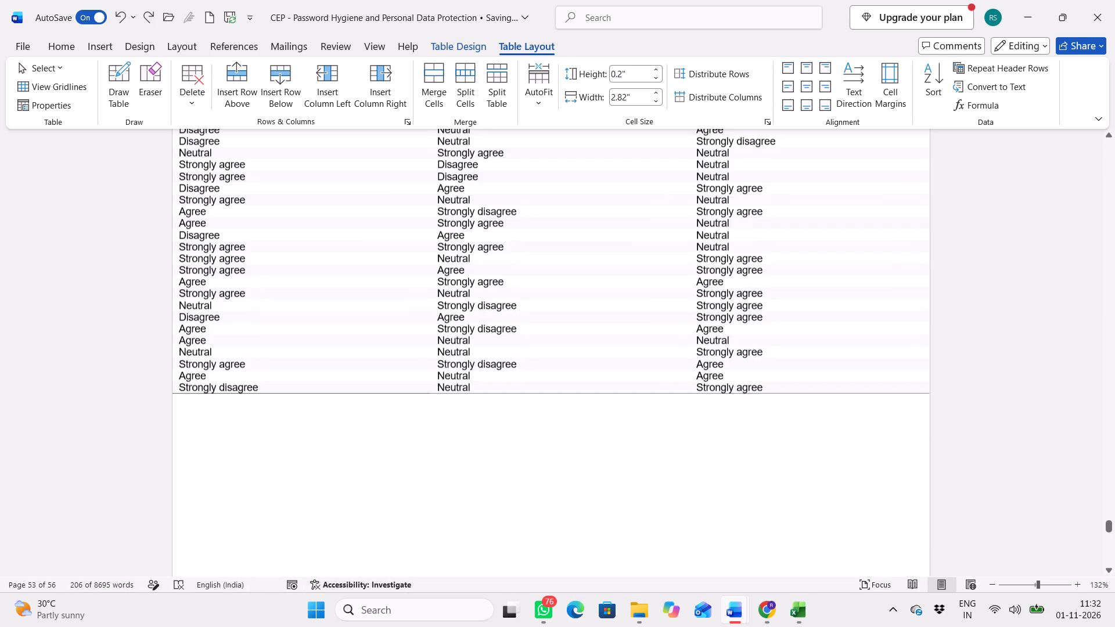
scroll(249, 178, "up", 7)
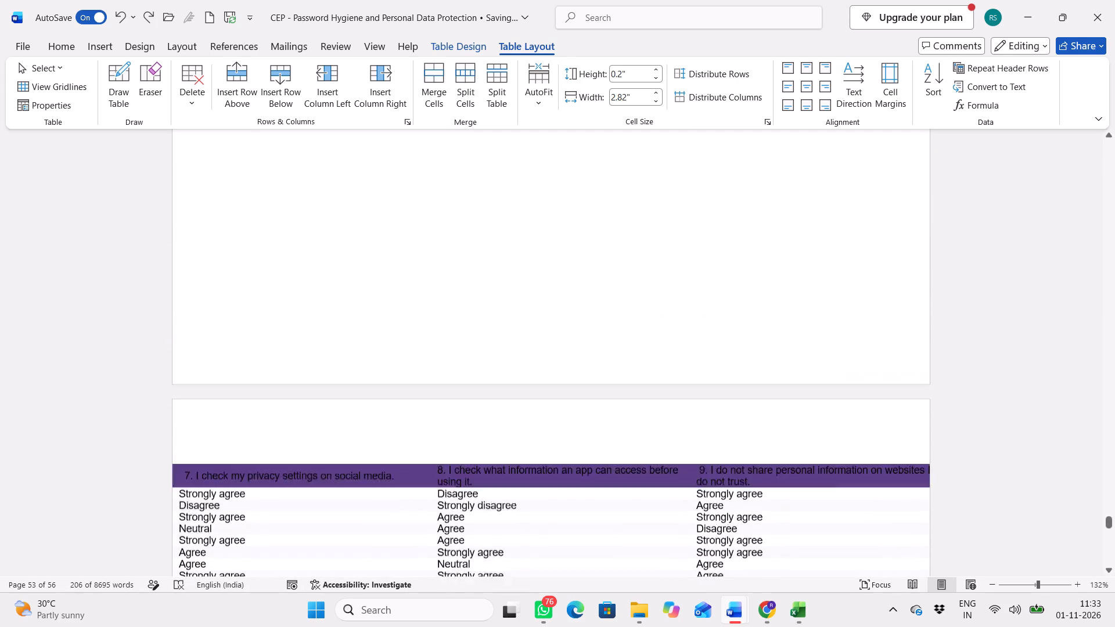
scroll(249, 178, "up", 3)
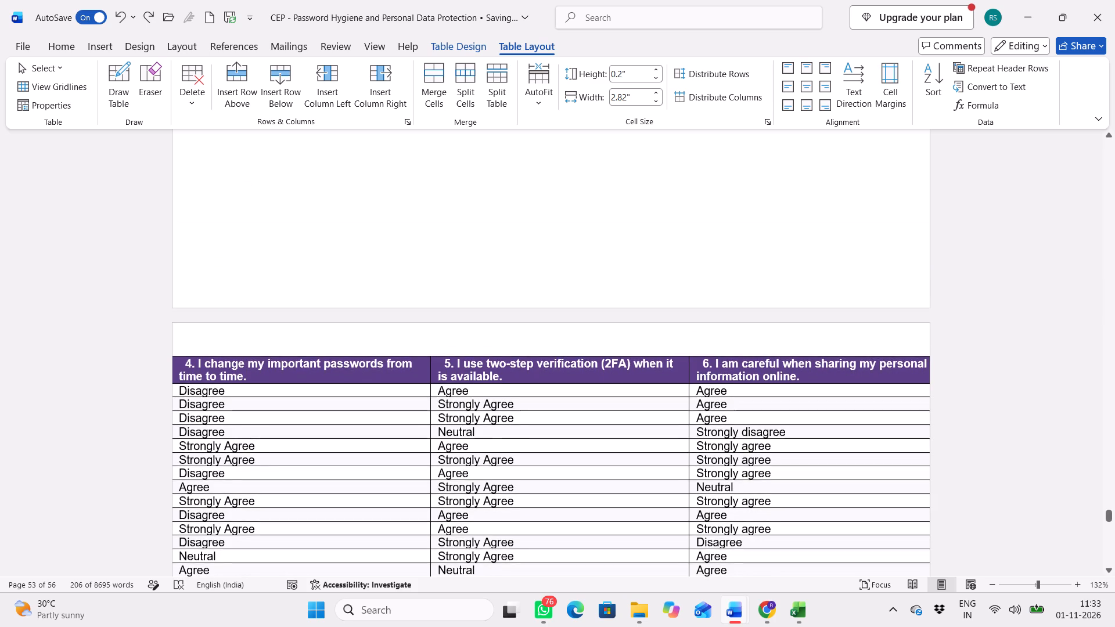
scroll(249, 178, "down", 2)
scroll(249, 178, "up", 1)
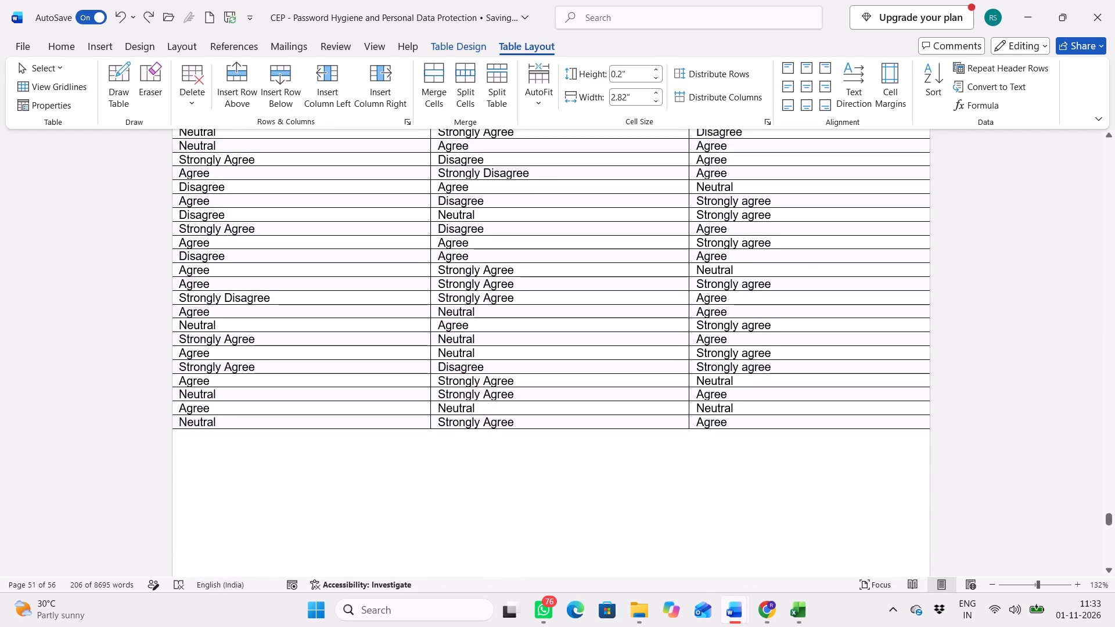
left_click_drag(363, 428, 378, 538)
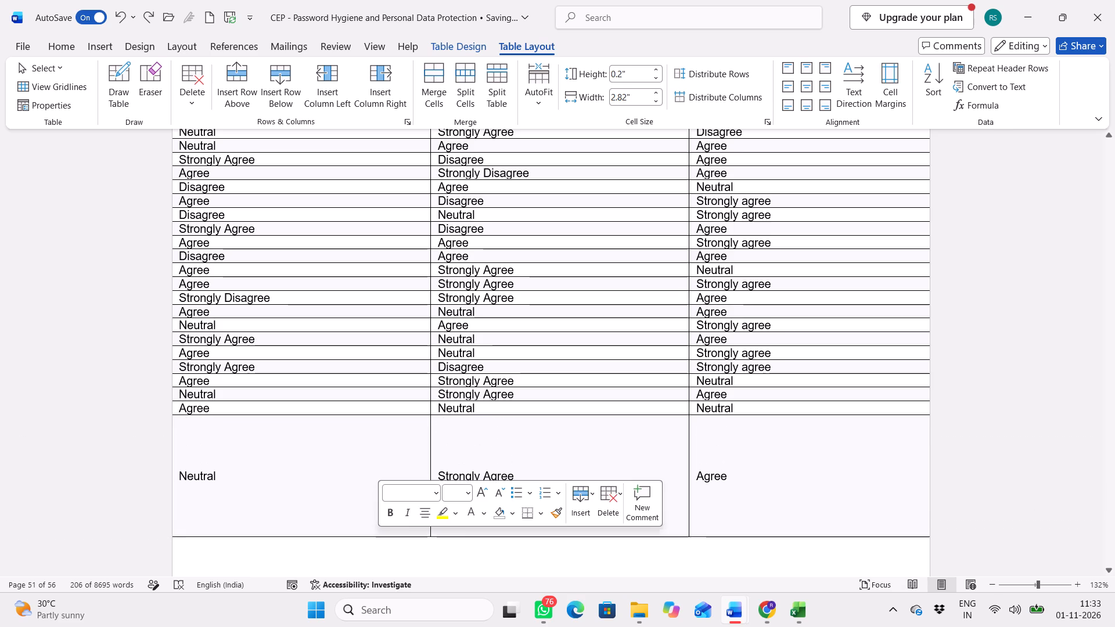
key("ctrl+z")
Move the question 10–12 table left to the page edge so its third column fits on the page.
scroll(378, 538, "up", 3)
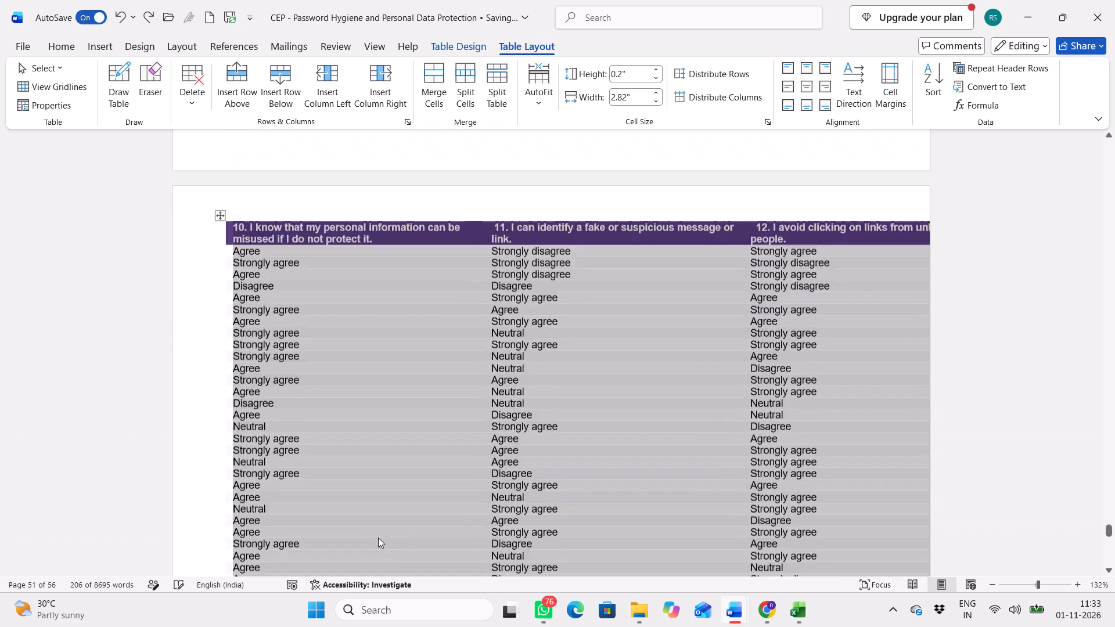
scroll(378, 538, "up", 2)
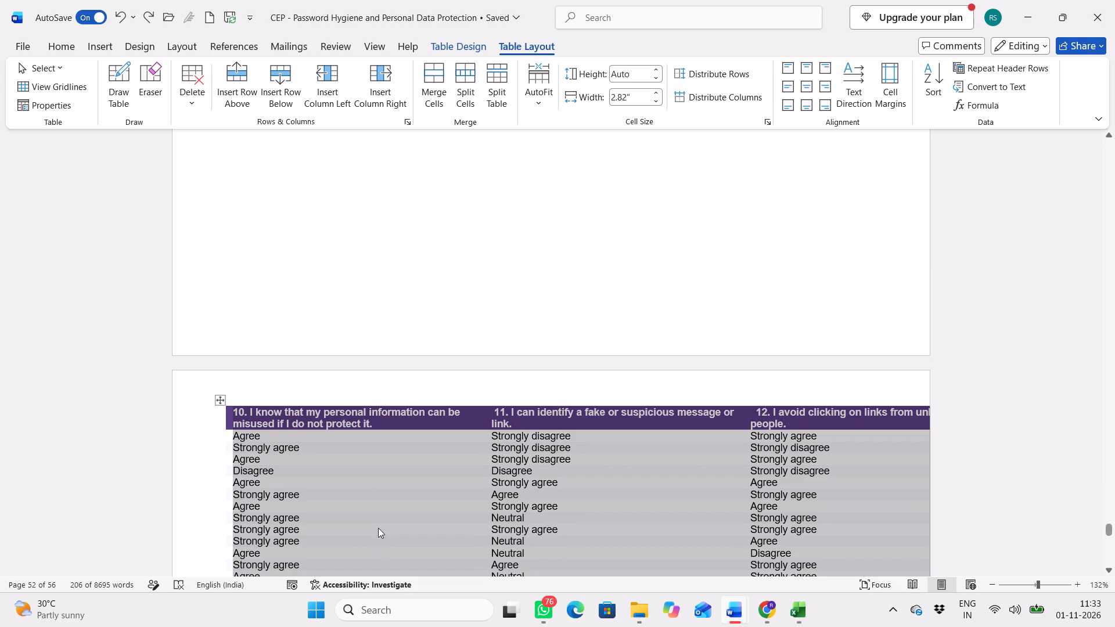
left_click_drag(222, 398, 192, 398)
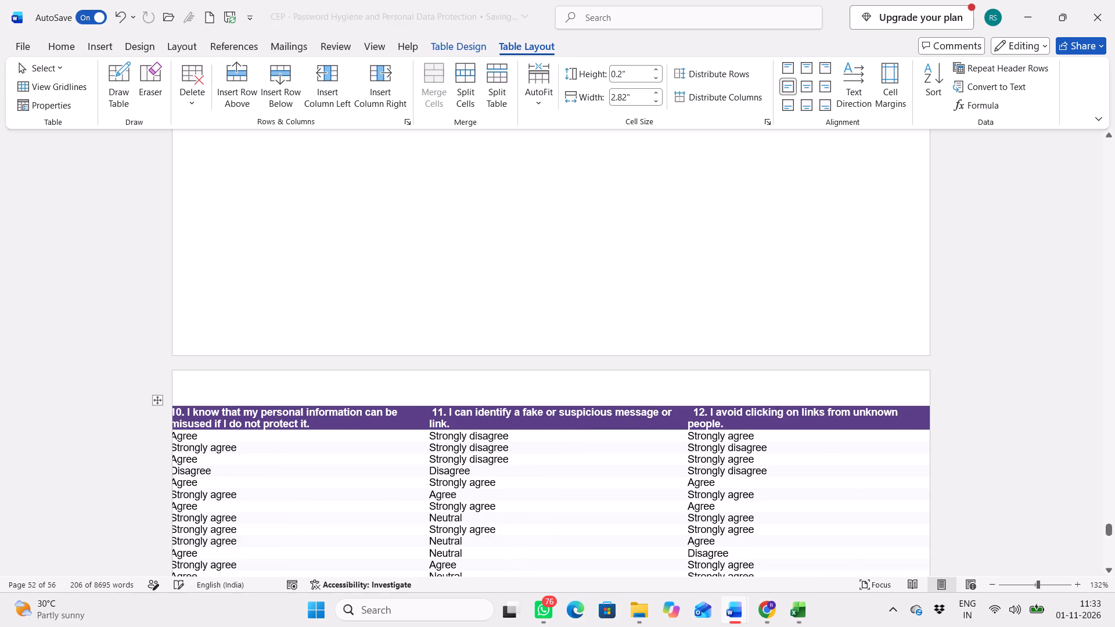
Compare the placement and borders of the question 4–6, 7–9 and 10–12 tables, and examine the text below the last table.
scroll(192, 398, "up", 12)
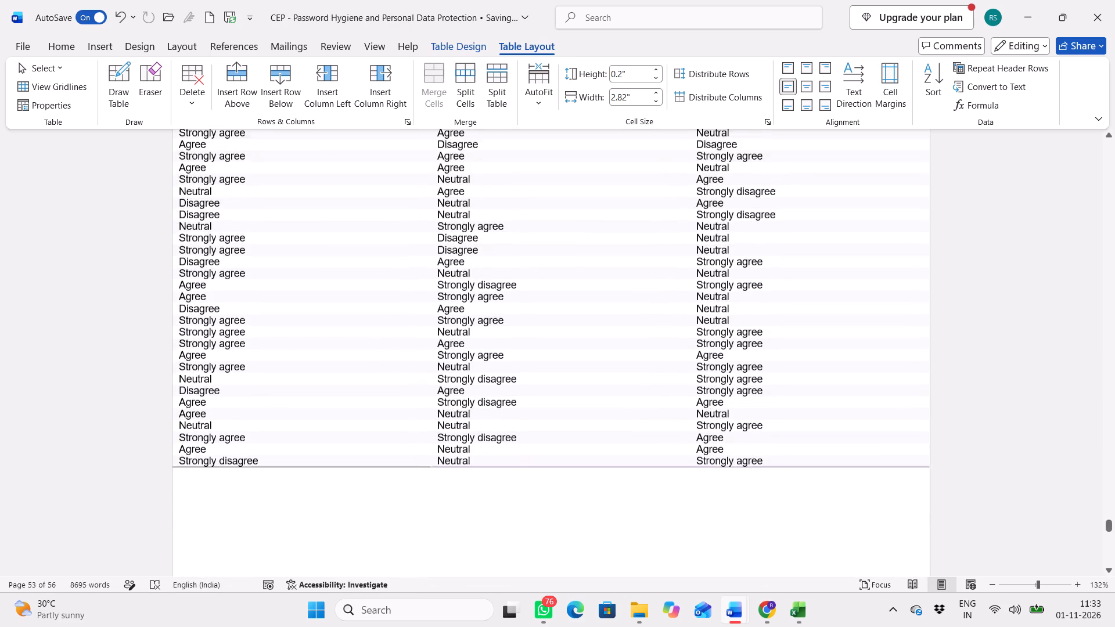
scroll(192, 398, "up", 3)
scroll(192, 398, "down", 1)
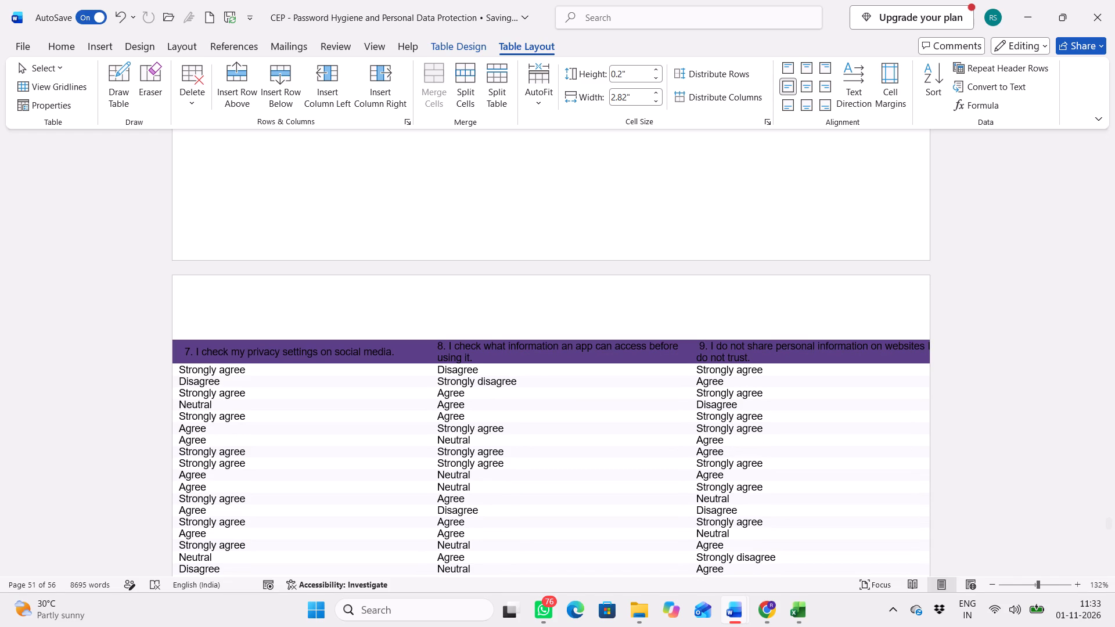
scroll(192, 398, "up", 7)
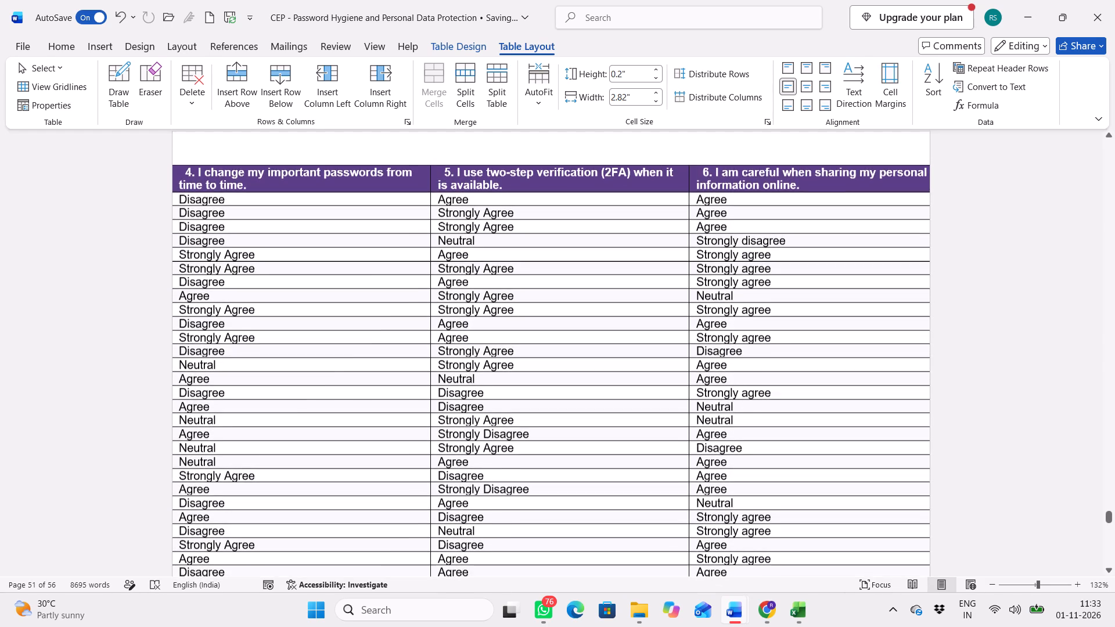
scroll(192, 398, "up", 2)
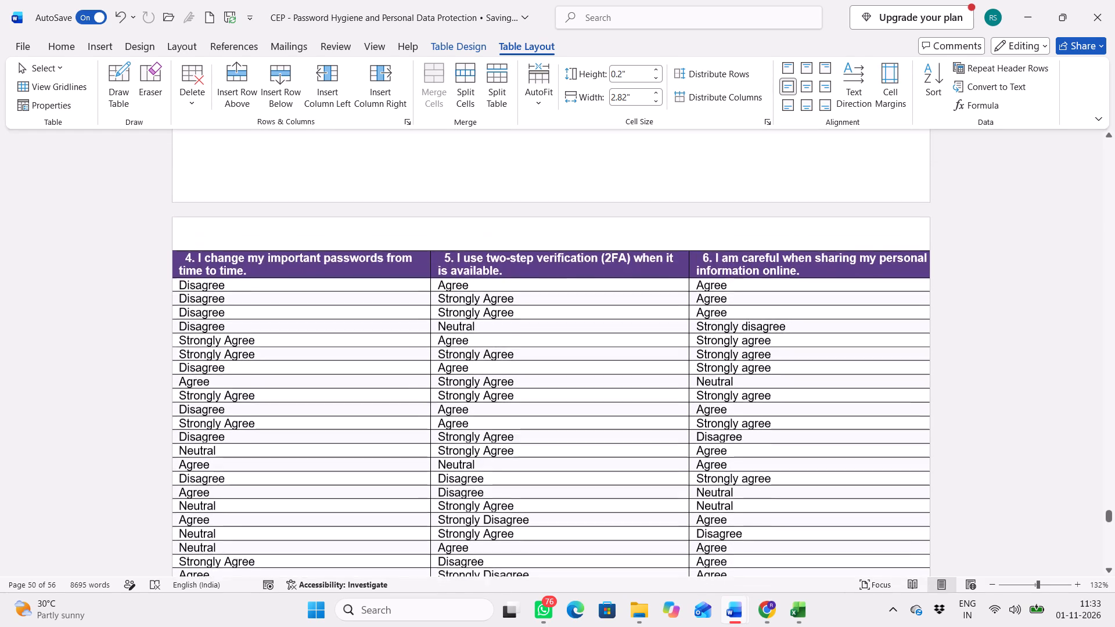
scroll(192, 398, "up", 1)
key("alt+Tab")
key("alt+Tab")
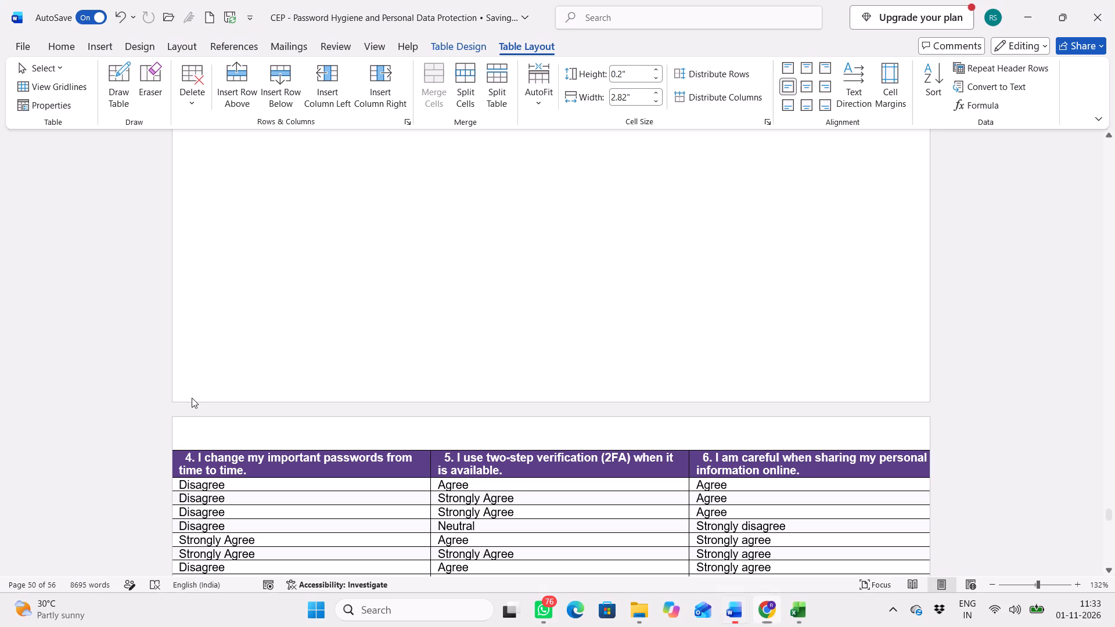
scroll(241, 405, "down", 5)
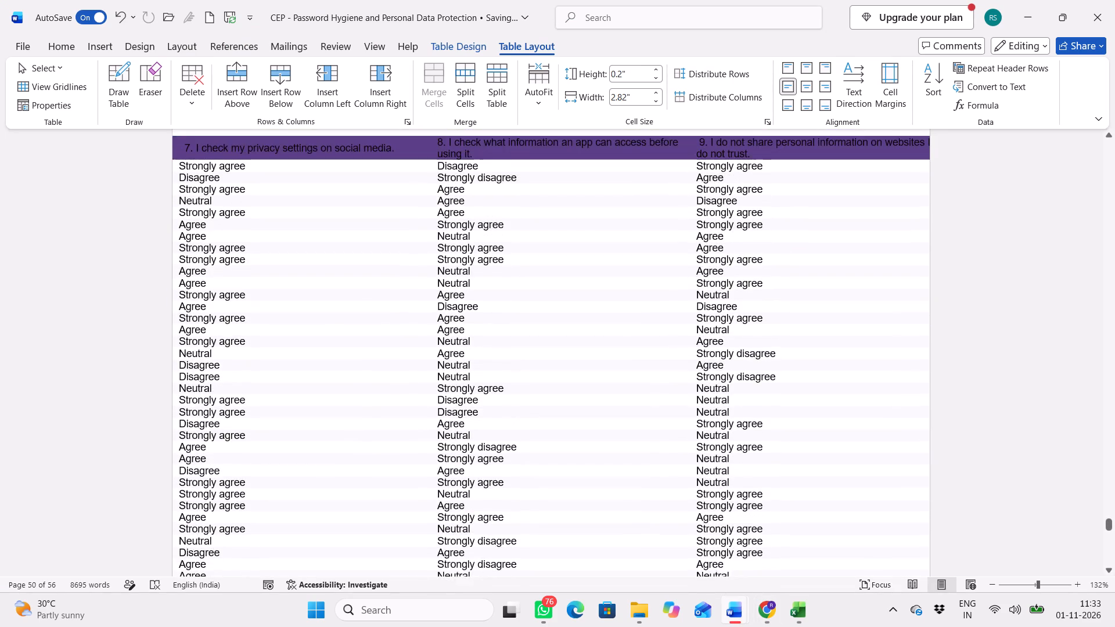
scroll(241, 405, "down", 2)
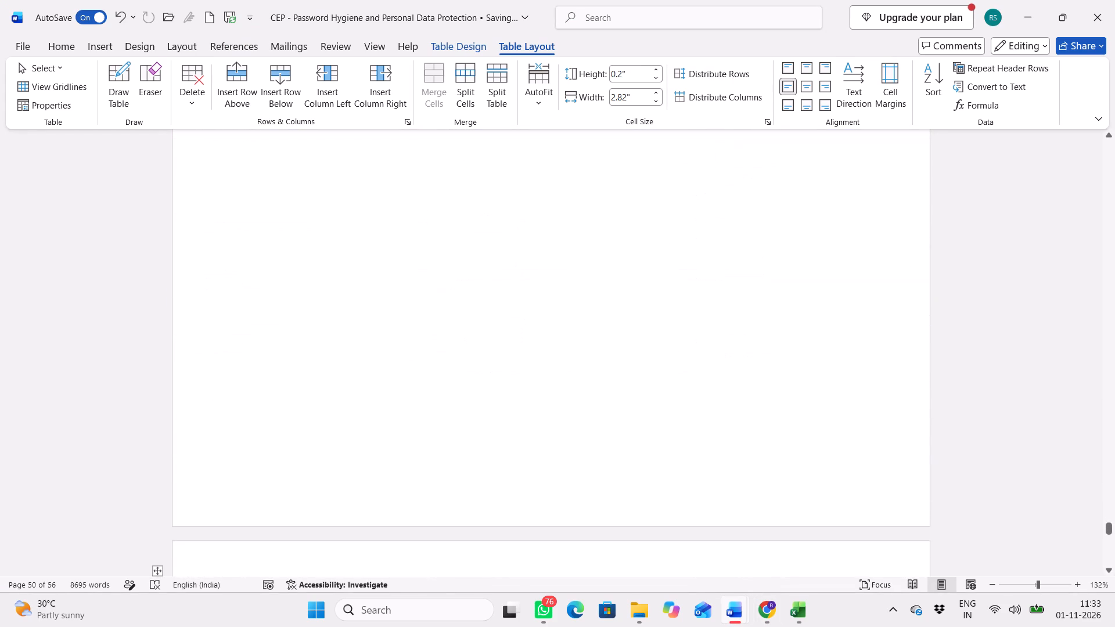
scroll(241, 405, "down", 2)
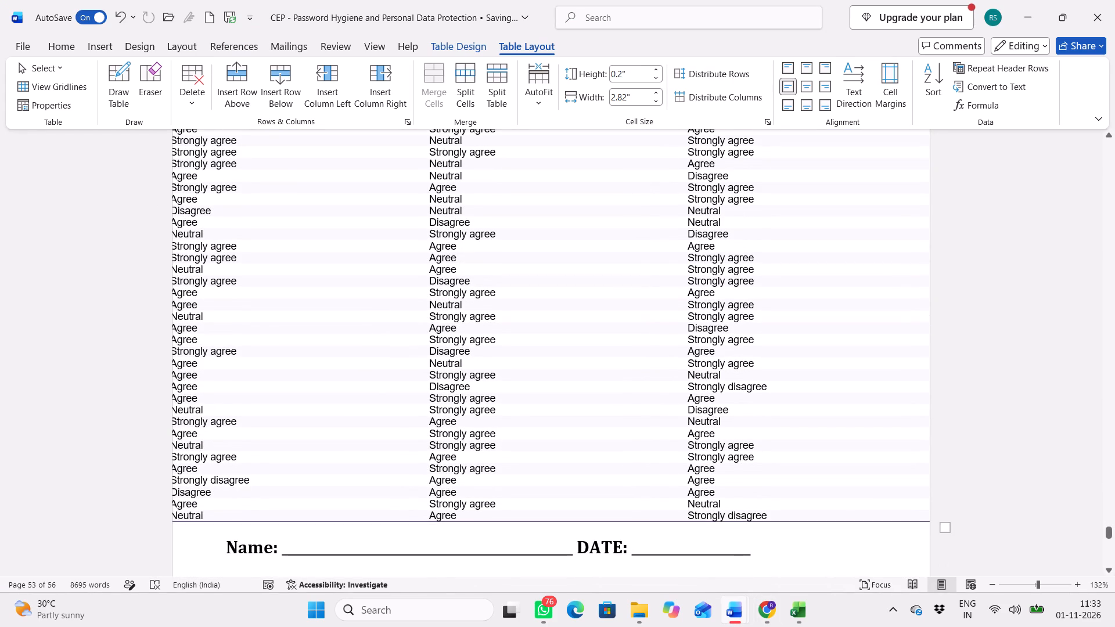
scroll(241, 405, "up", 1)
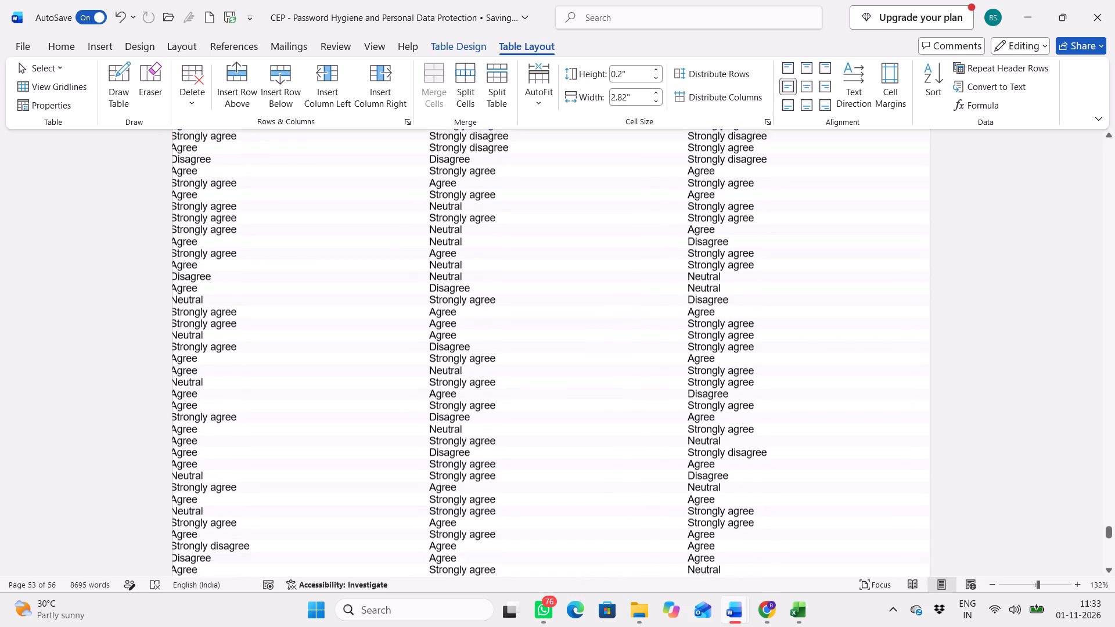
scroll(241, 405, "up", 1)
Insert twelve blank lines before the Name and DATE line to separate the questionnaire from the question 10–12 table.
scroll(241, 405, "down", 2)
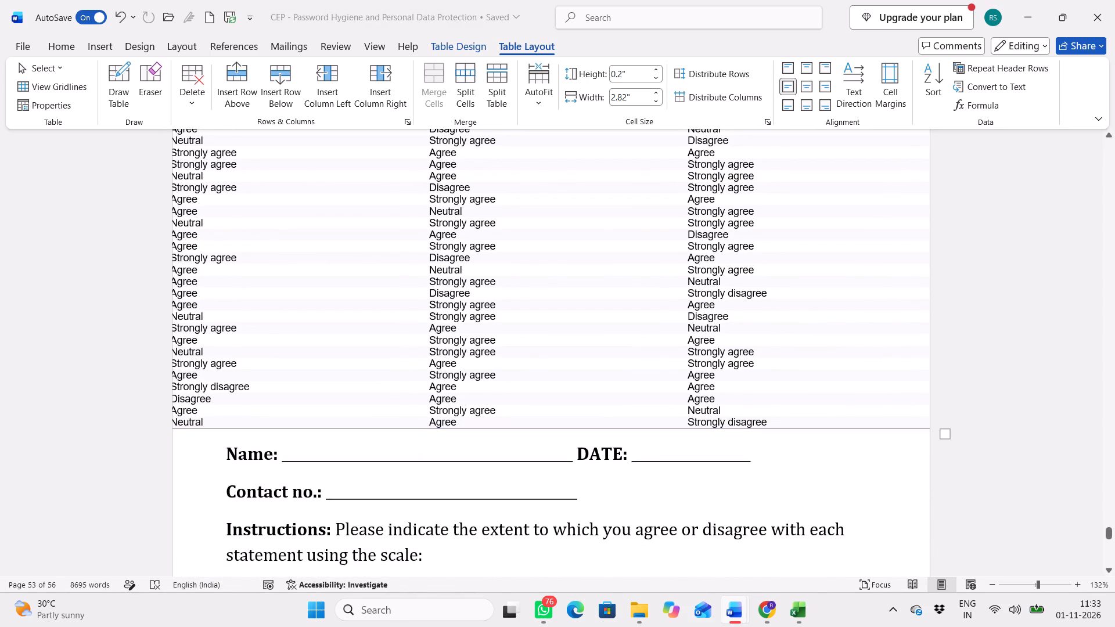
left_click(222, 449)
key("Return")
key("Return")
key("Return")
key("Return")
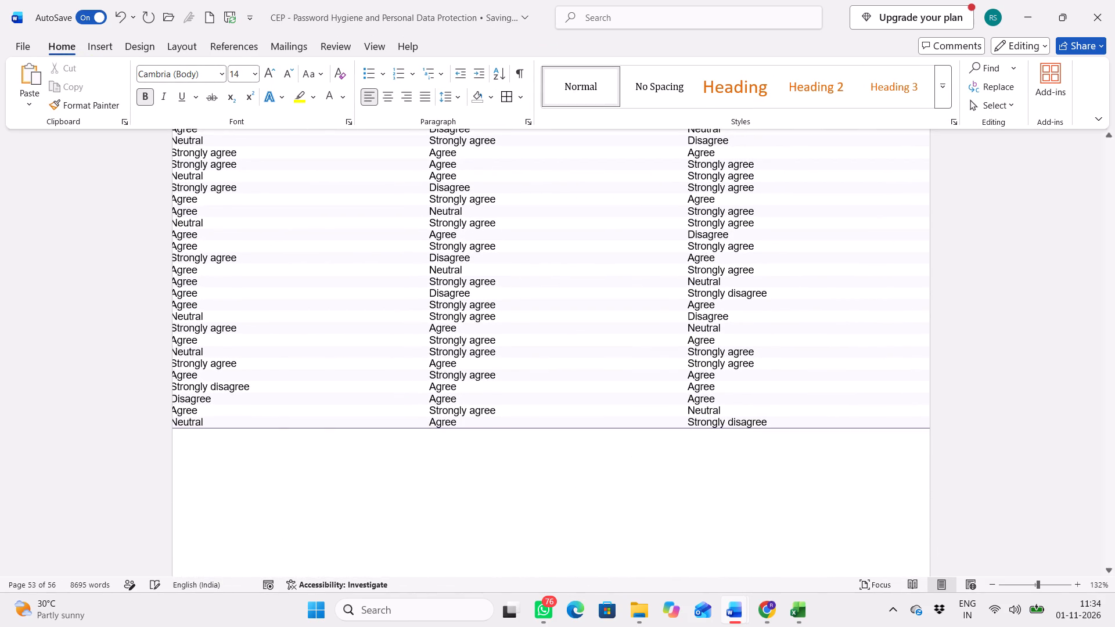
key("Return")
key("Return")
key("Return")
key("Return")
key("Return")
key("Return")
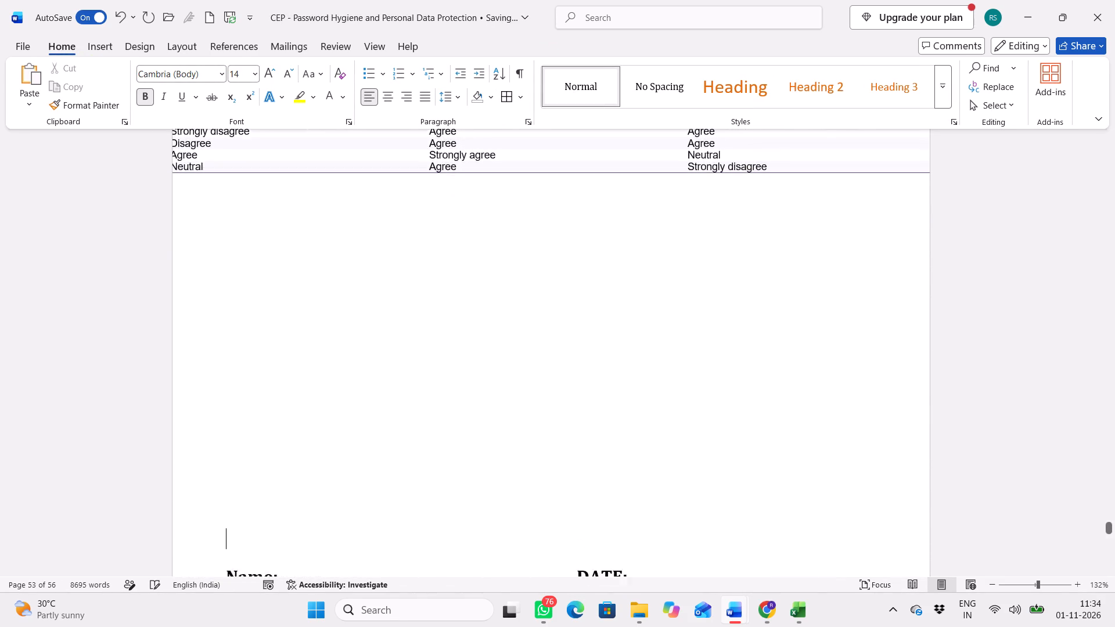
key("Return")
key("Return")
Select the entire question 10–12 table and apply borders to all its cells.
scroll(222, 449, "up", 2)
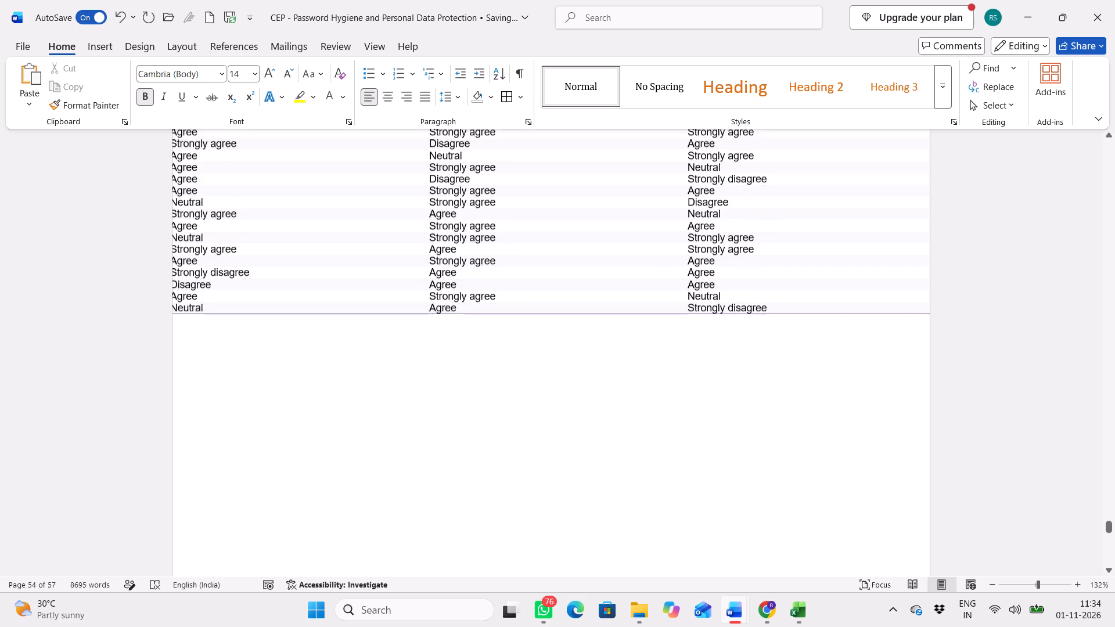
scroll(222, 449, "up", 3)
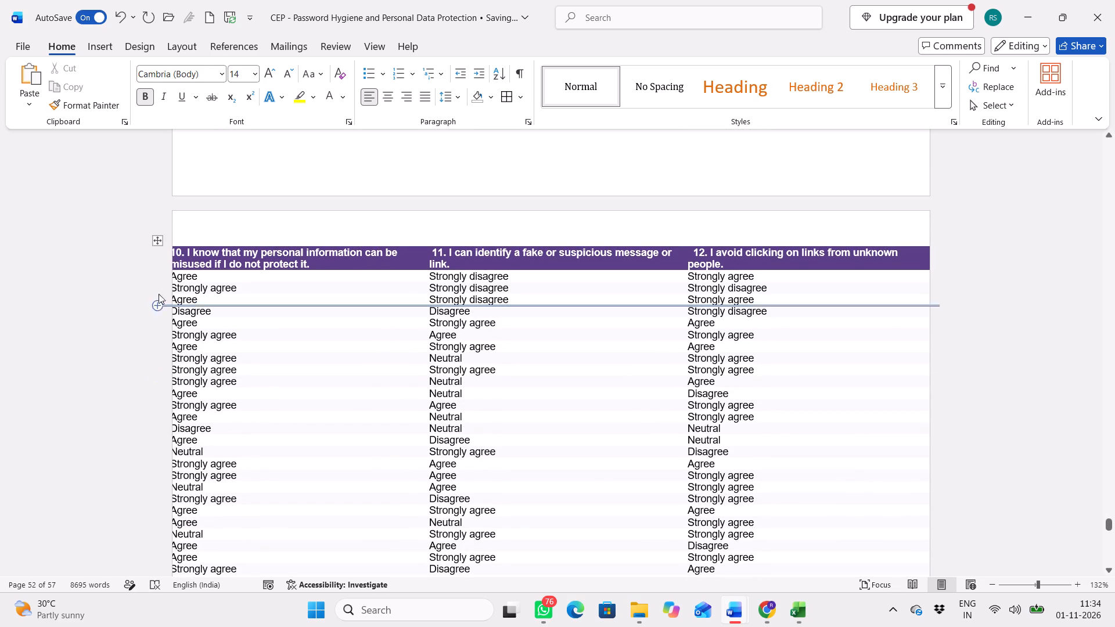
left_click(160, 240)
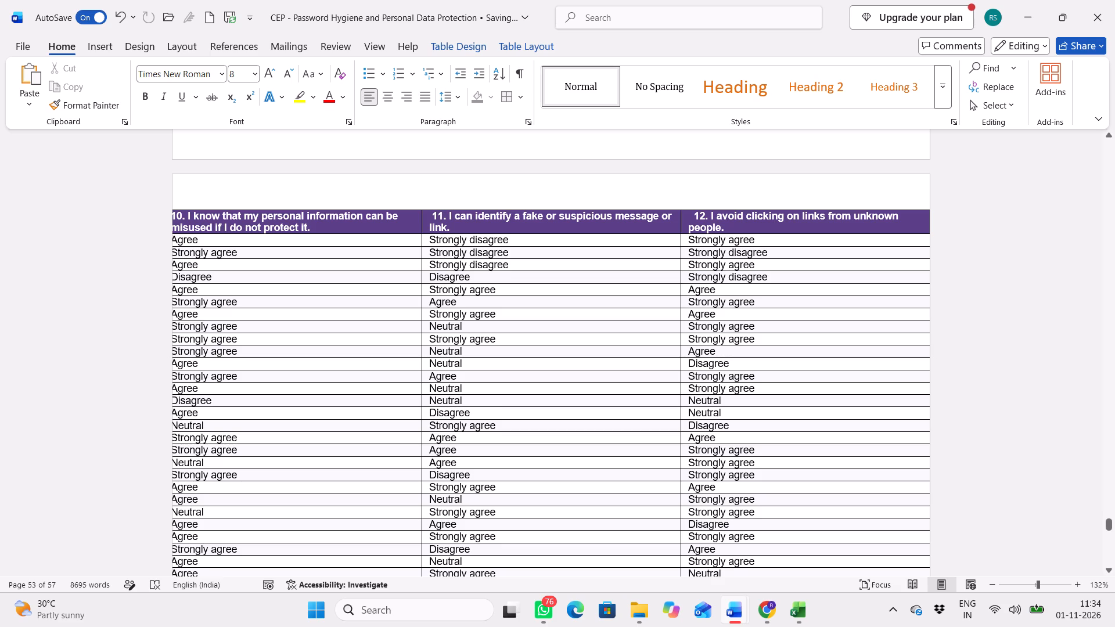
Review the borders and row spacing of the preceding response tables, from question 7–9 back to the respondents' table.
scroll(198, 315, "up", 3)
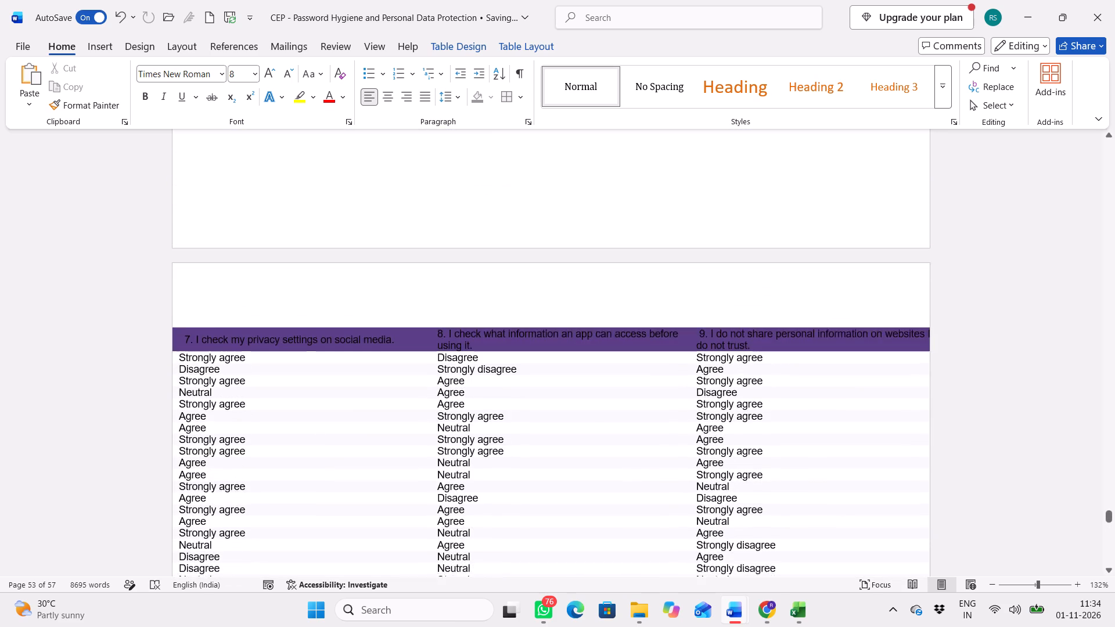
scroll(198, 315, "up", 6)
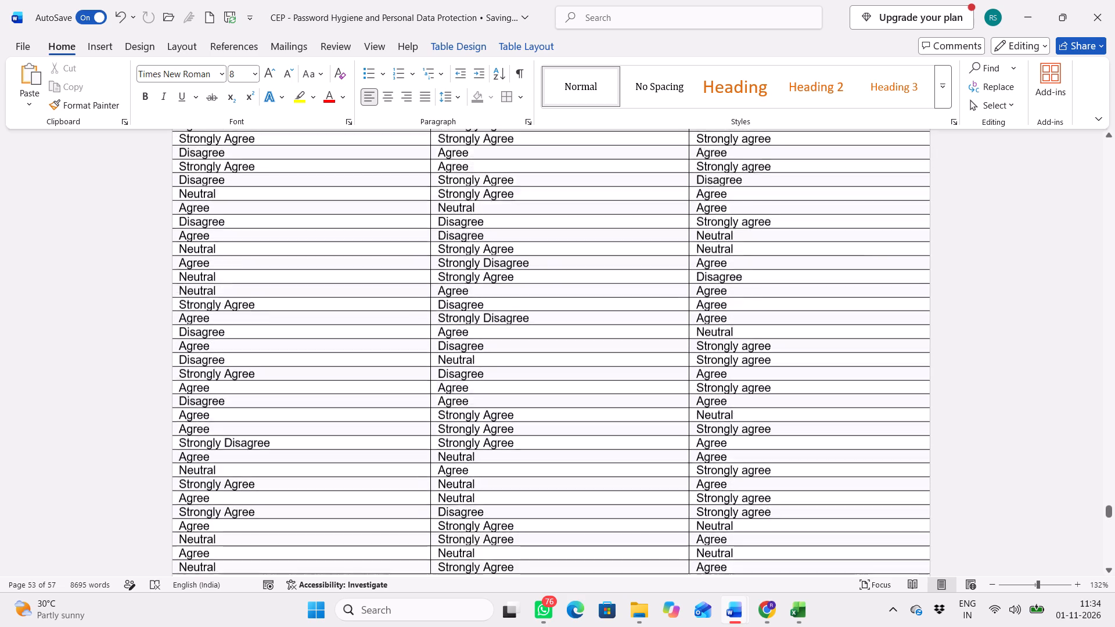
scroll(198, 315, "up", 5)
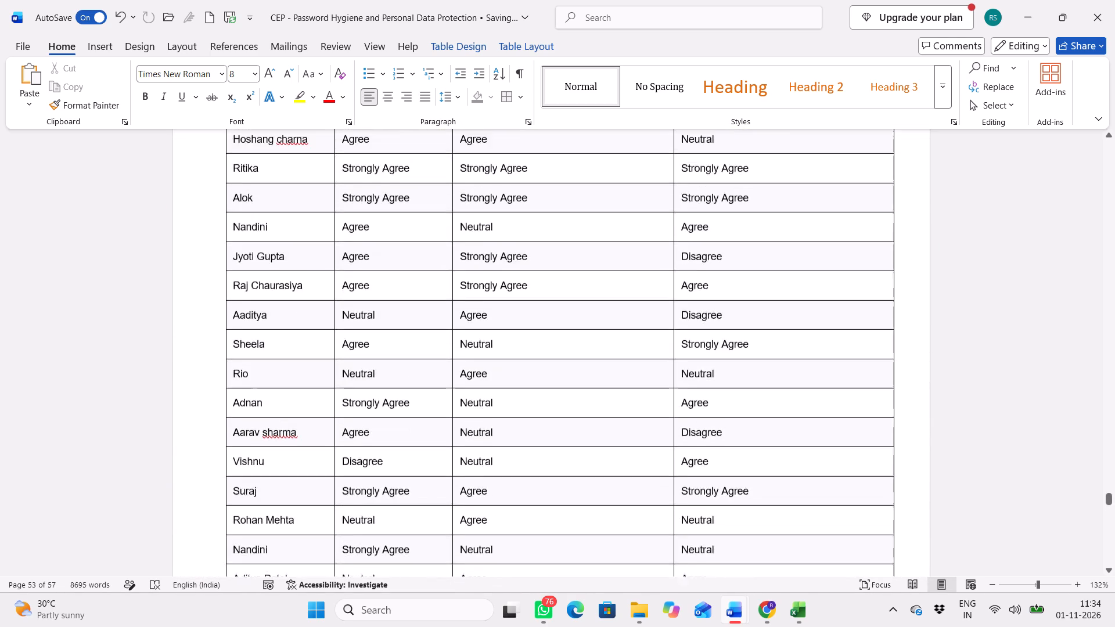
scroll(198, 315, "up", 2)
scroll(198, 315, "down", 7)
scroll(198, 315, "up", 1)
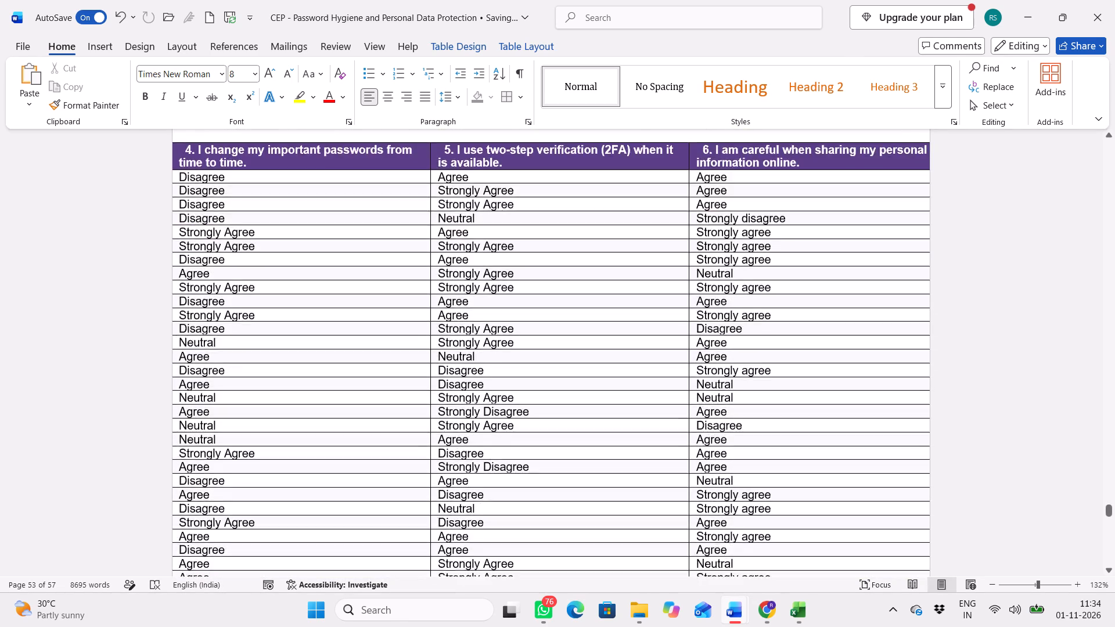
Format the header row of the question 7–9 table with white, bold text.
scroll(198, 315, "up", 1)
scroll(198, 315, "down", 5)
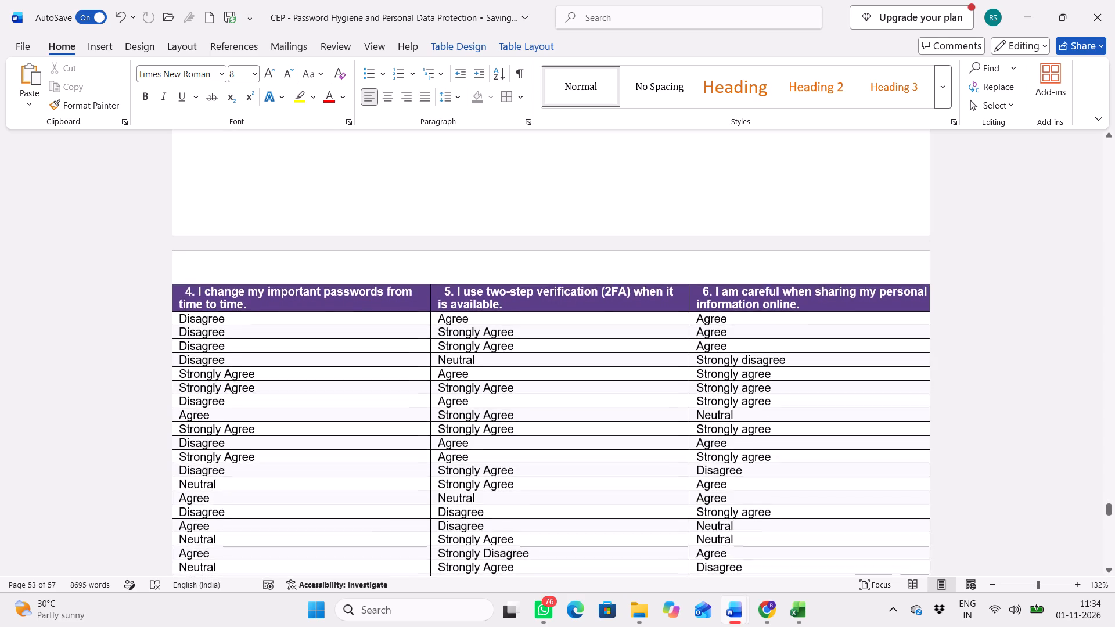
scroll(198, 315, "down", 4)
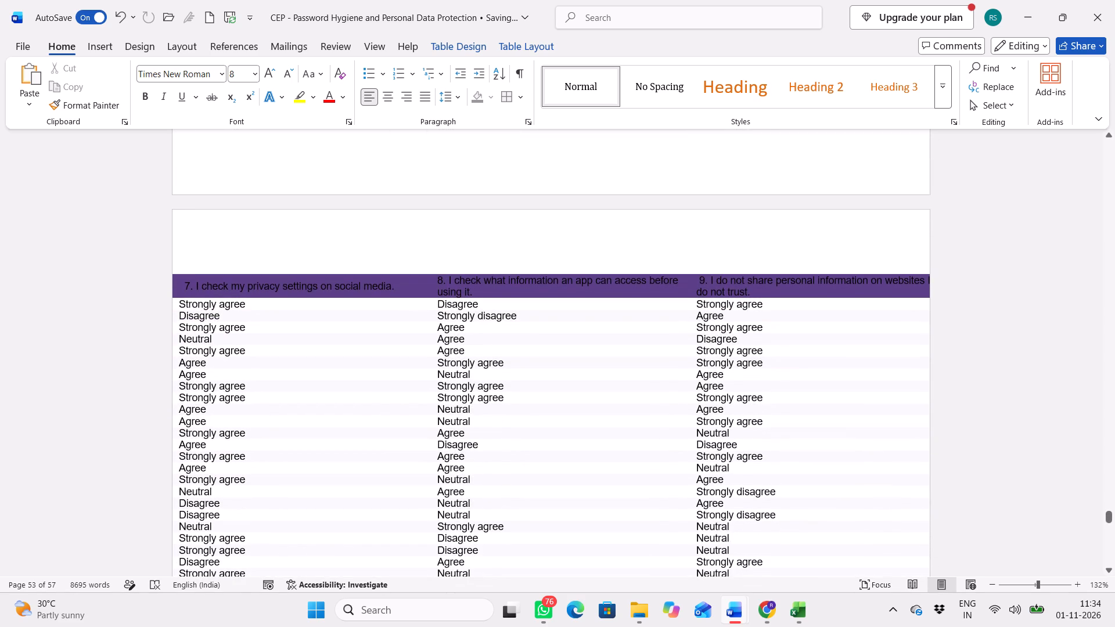
left_click_drag(183, 278, 202, 282)
left_click_drag(202, 282, 965, 289)
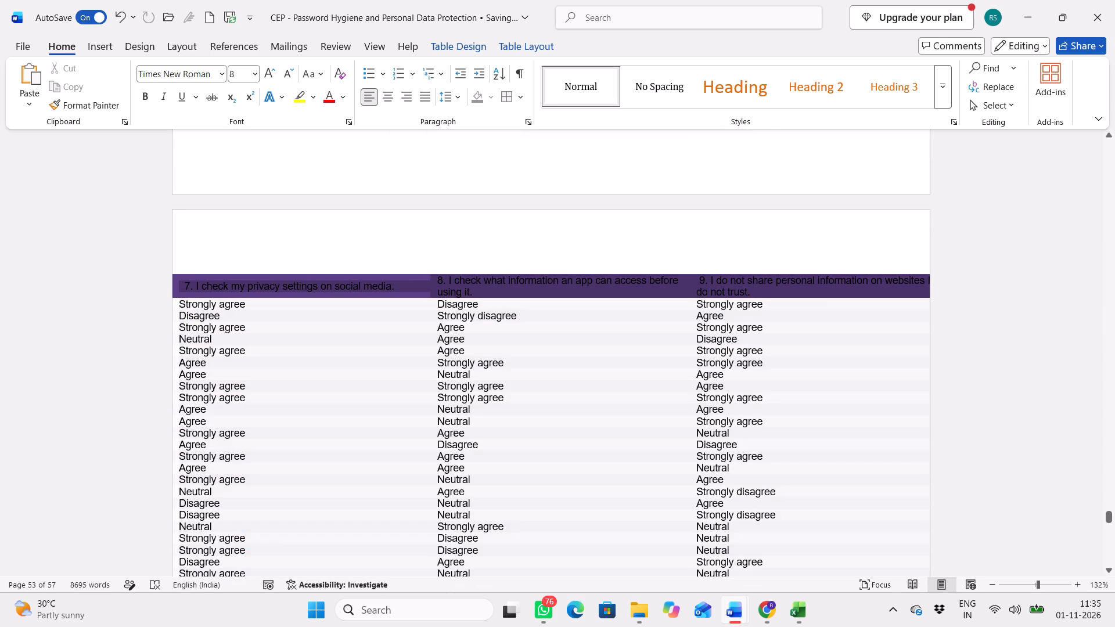
left_click_drag(965, 289, 981, 288)
left_click(923, 334)
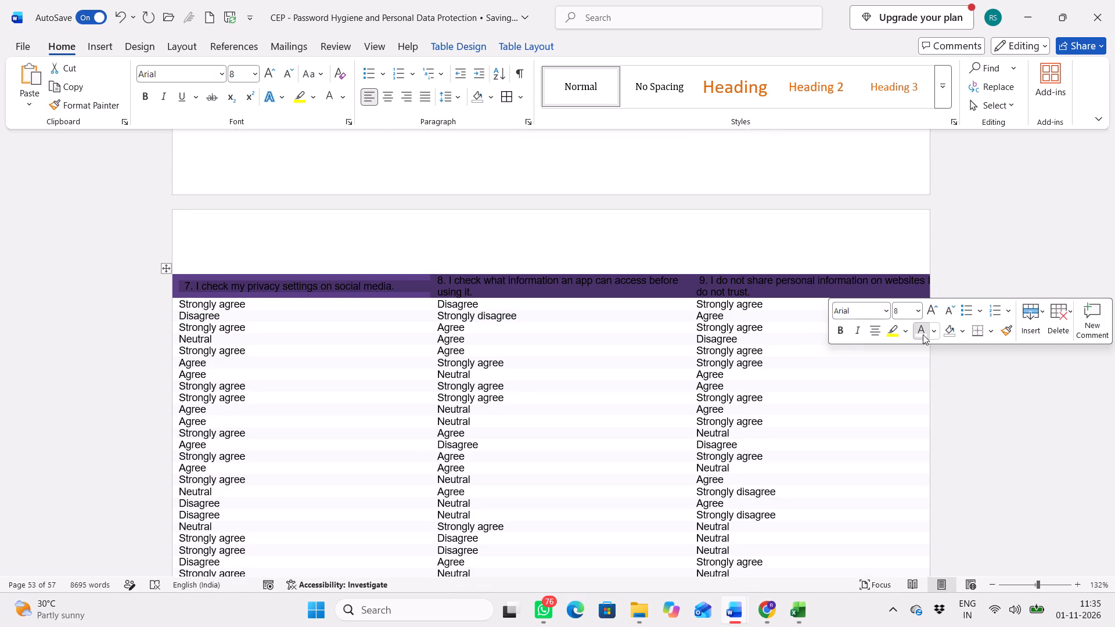
left_click(840, 333)
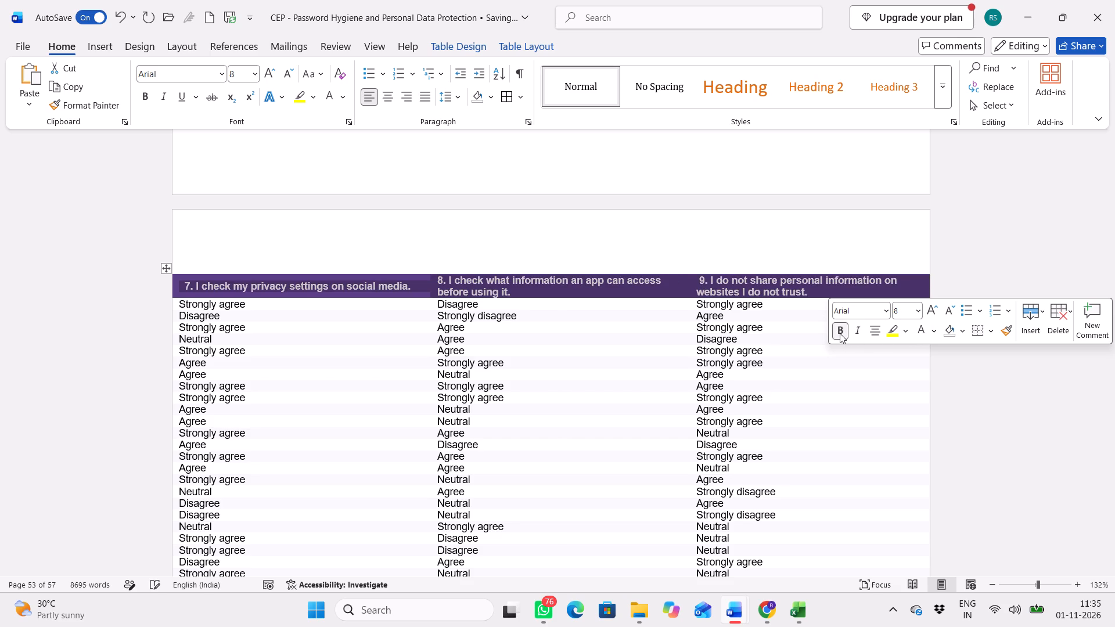
left_click(990, 224)
Center the header row text of the question 10–12 table.
scroll(794, 368, "down", 3)
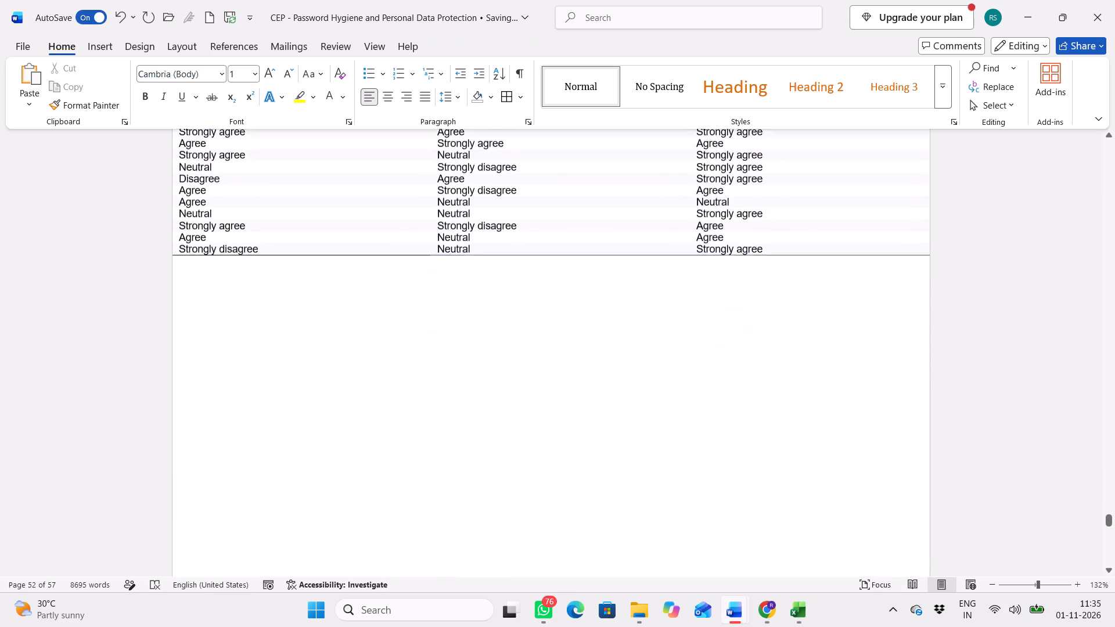
scroll(794, 368, "down", 3)
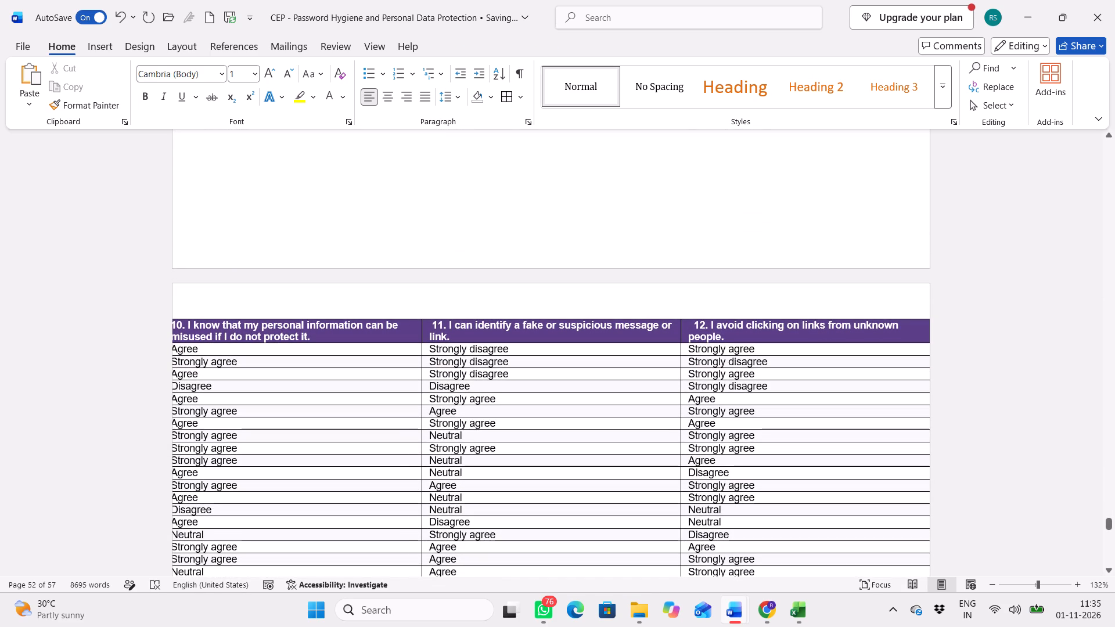
scroll(151, 381, "down", 1)
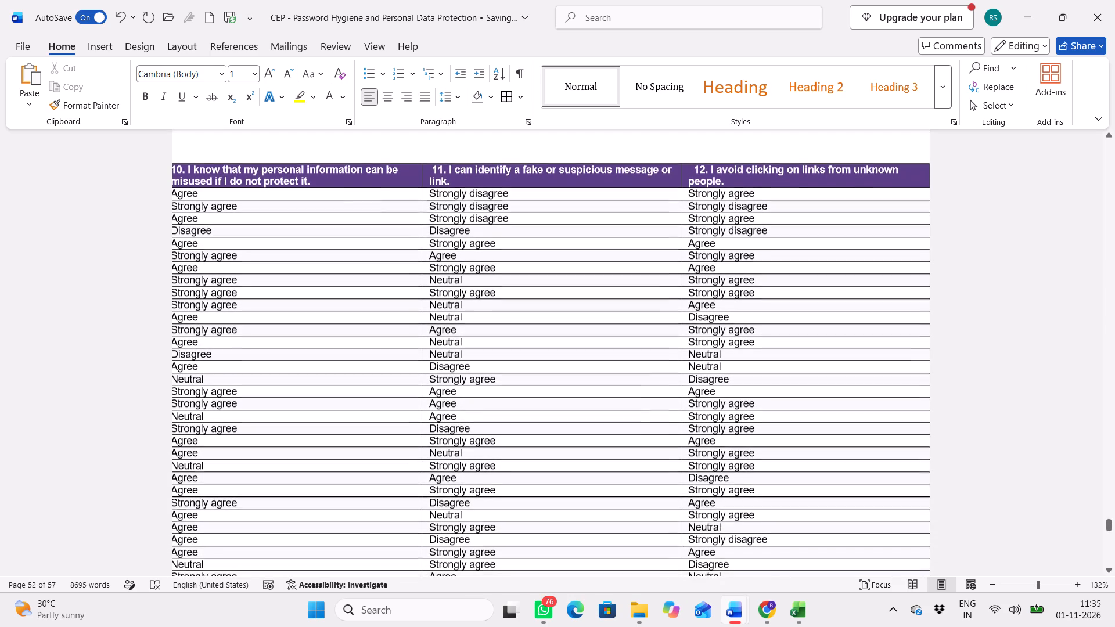
scroll(151, 381, "down", 1)
left_click(389, 103)
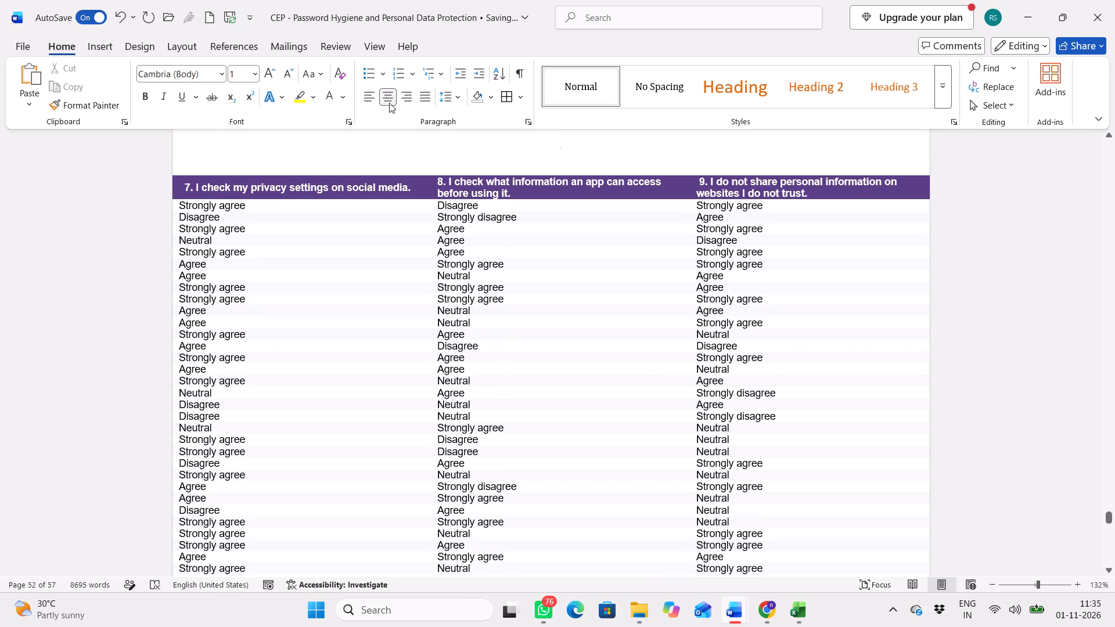
scroll(372, 153, "down", 1)
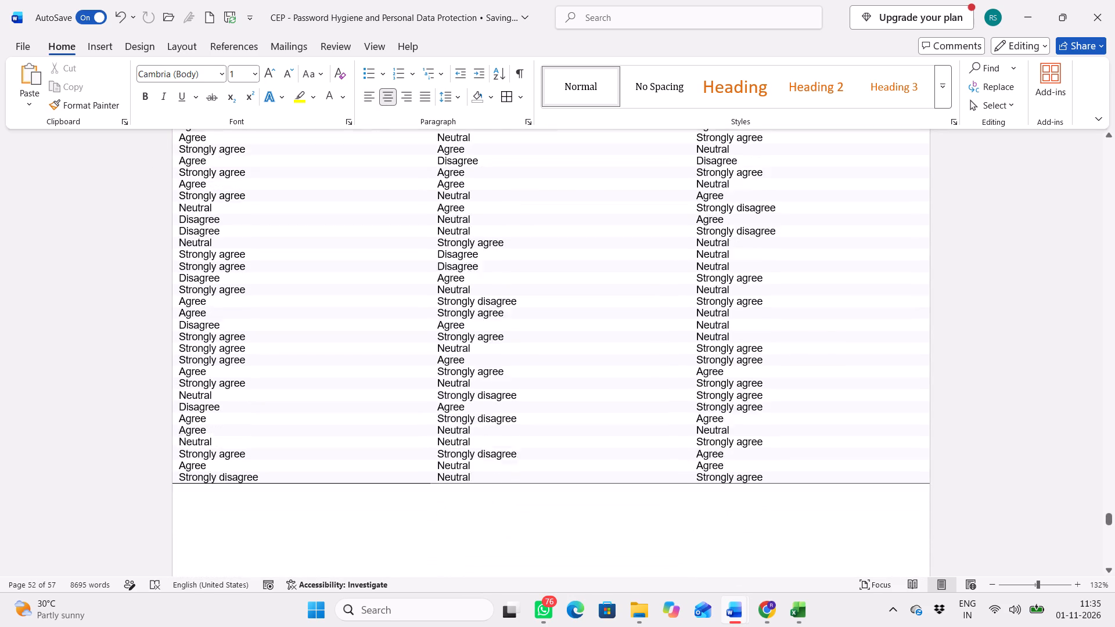
scroll(372, 153, "down", 2)
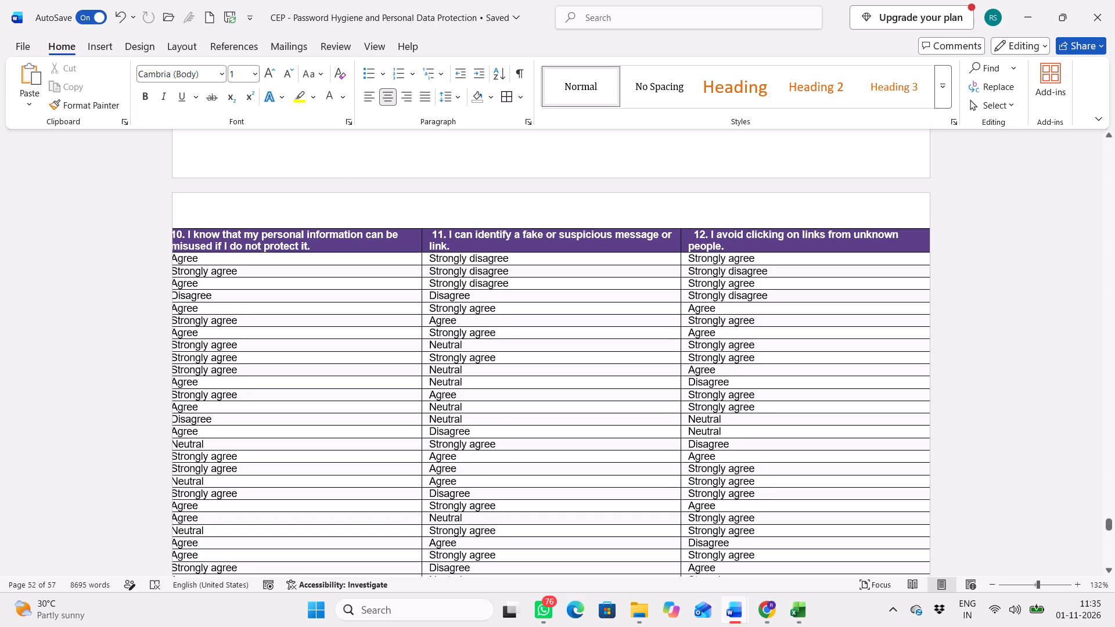
left_click_drag(172, 233, 844, 226)
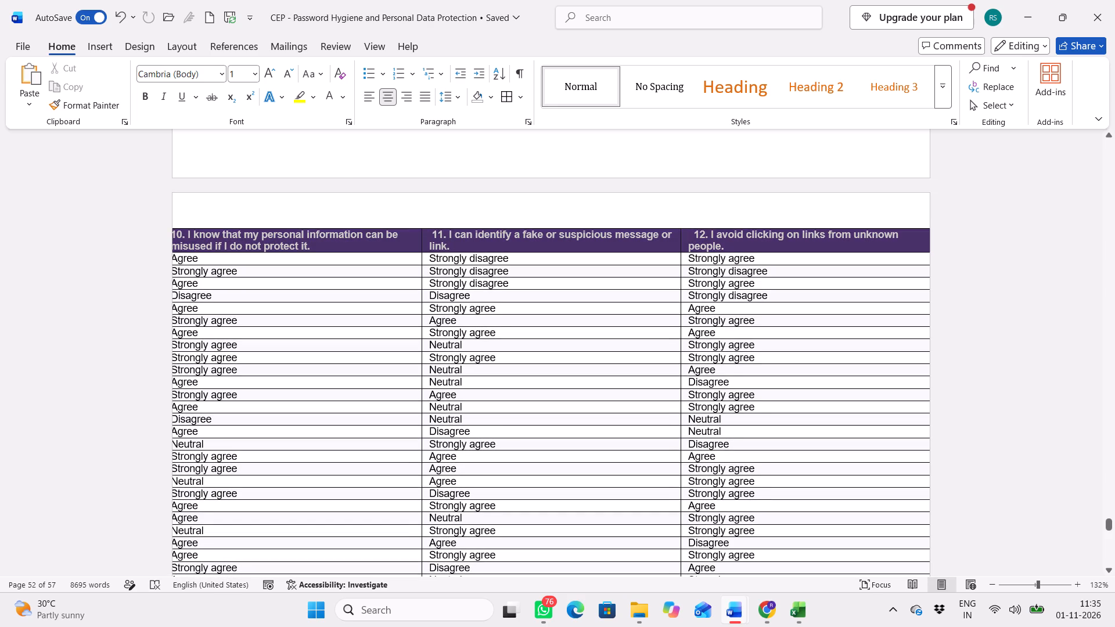
left_click_drag(844, 226, 862, 226)
left_click(391, 102)
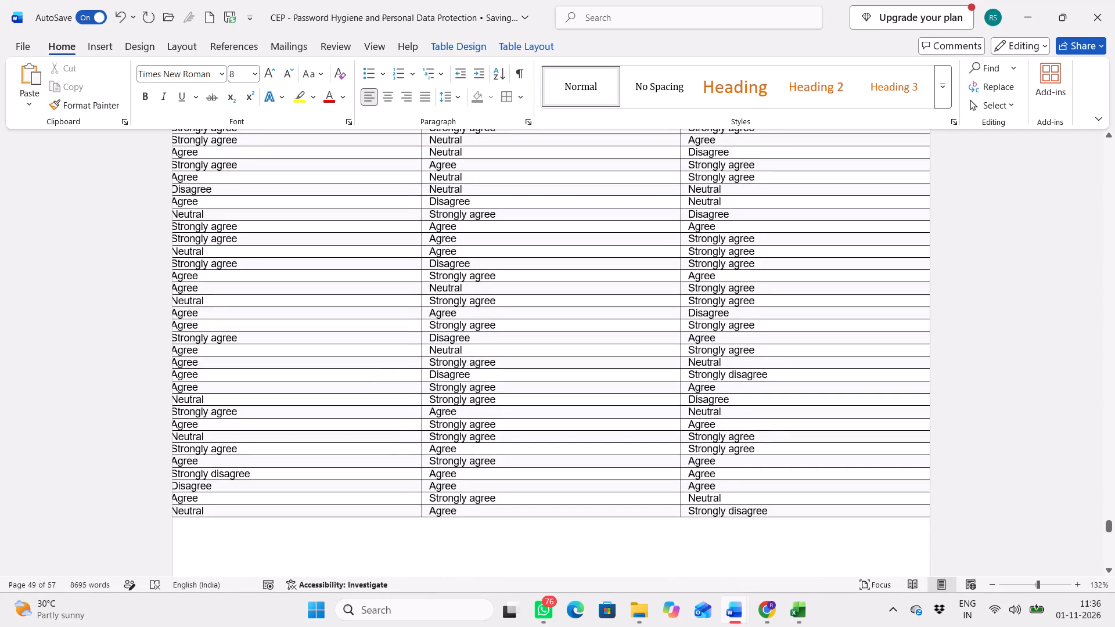
Move the left border of the question 10–12 table inward from the page edge, narrowing its first column.
scroll(916, 349, "right", 1)
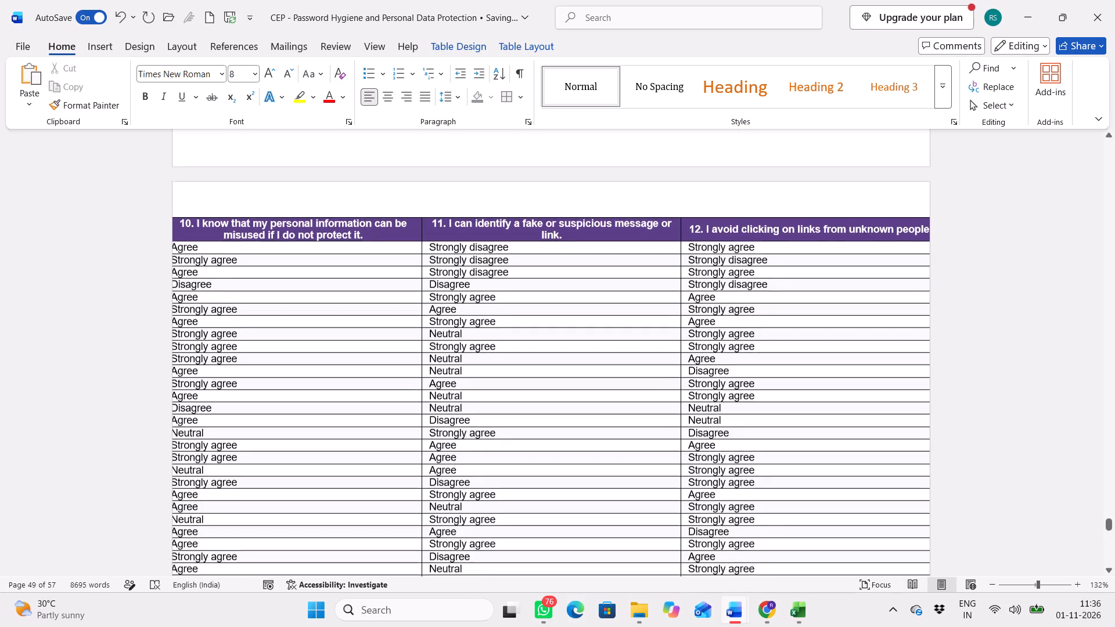
scroll(916, 349, "right", 1)
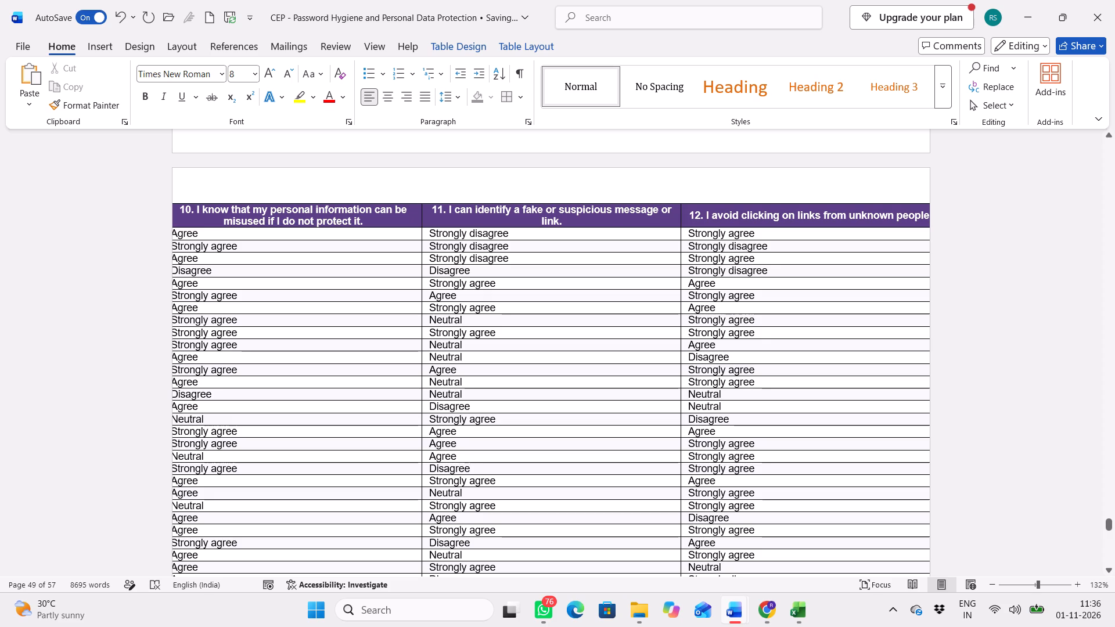
left_click_drag(163, 446, 188, 446)
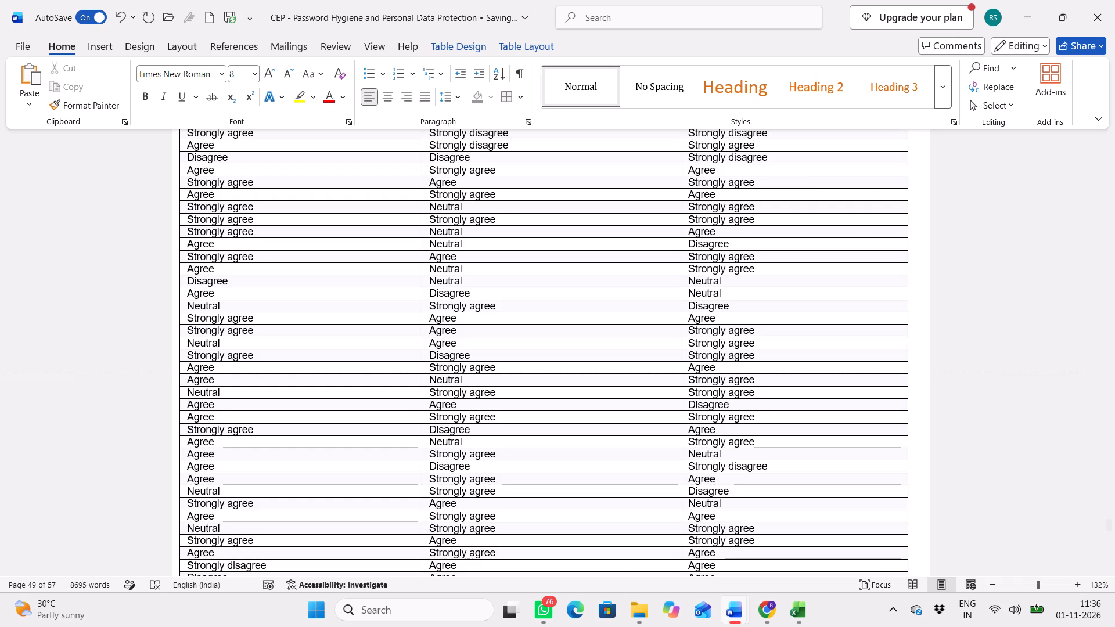
left_click_drag(190, 373, 201, 373)
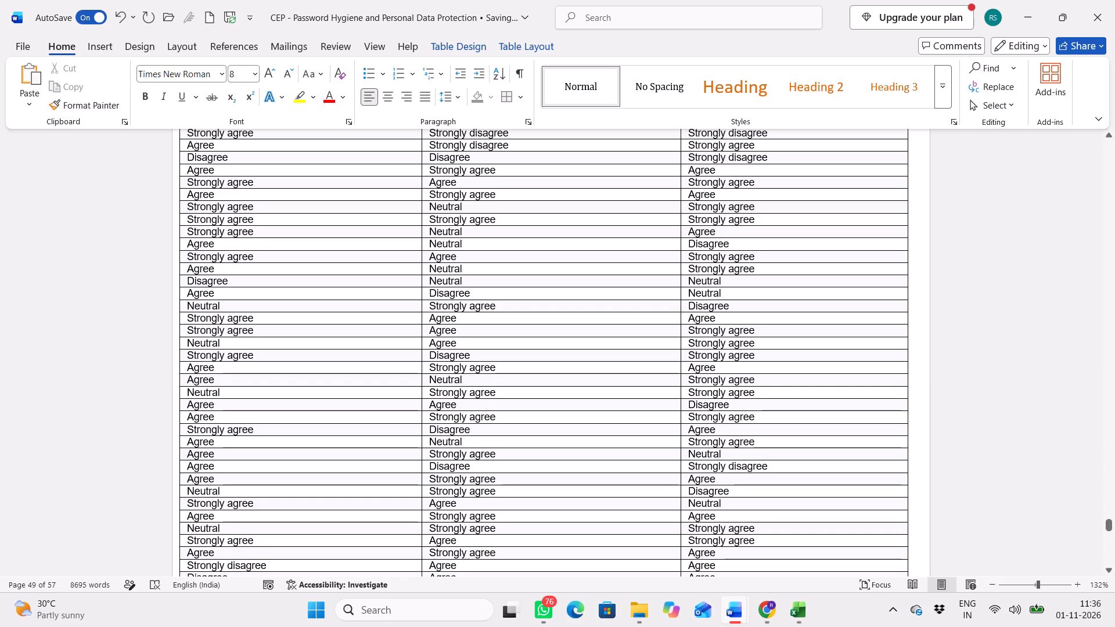
left_click_drag(179, 373, 212, 376)
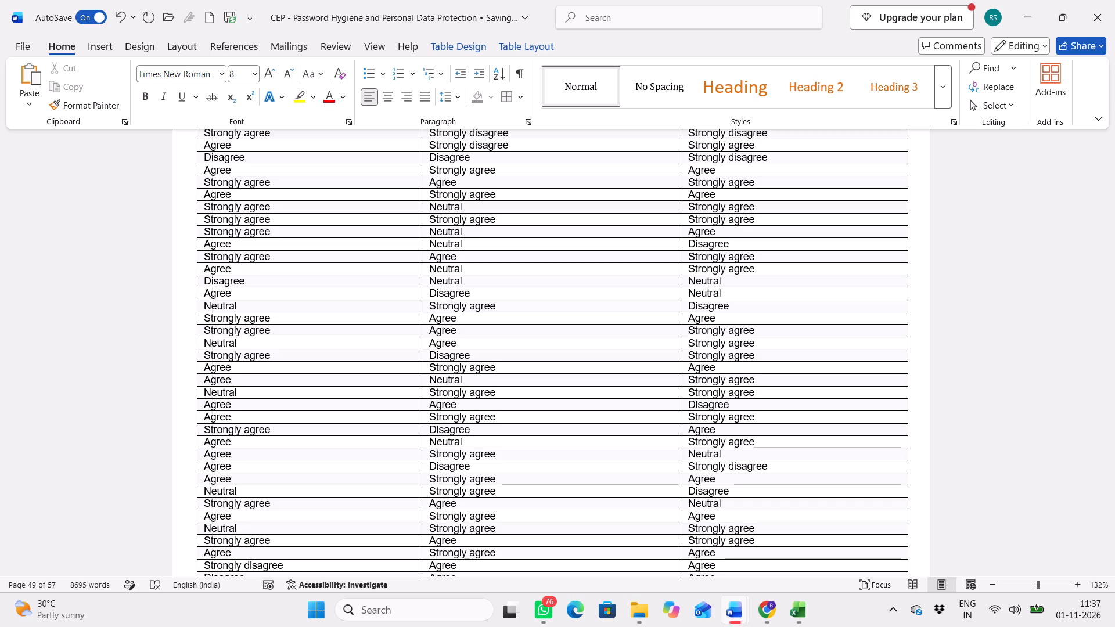
Try to pull the left border of the question 7–9 table inside the page and adjust its outer edge.
scroll(212, 376, "up", 7)
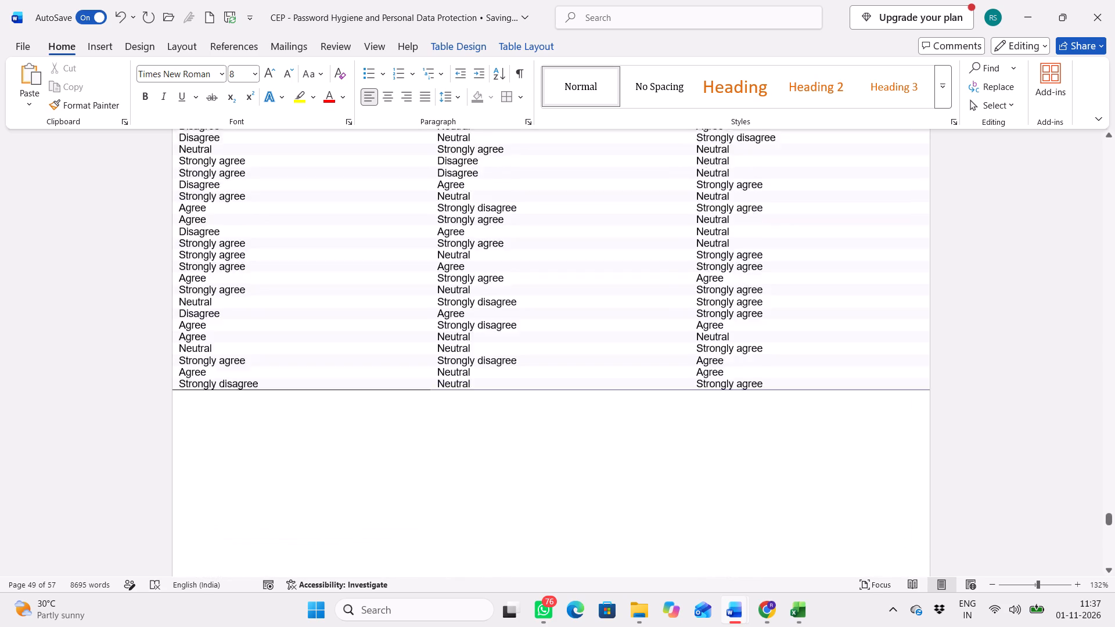
scroll(212, 376, "up", 1)
scroll(212, 376, "down", 1)
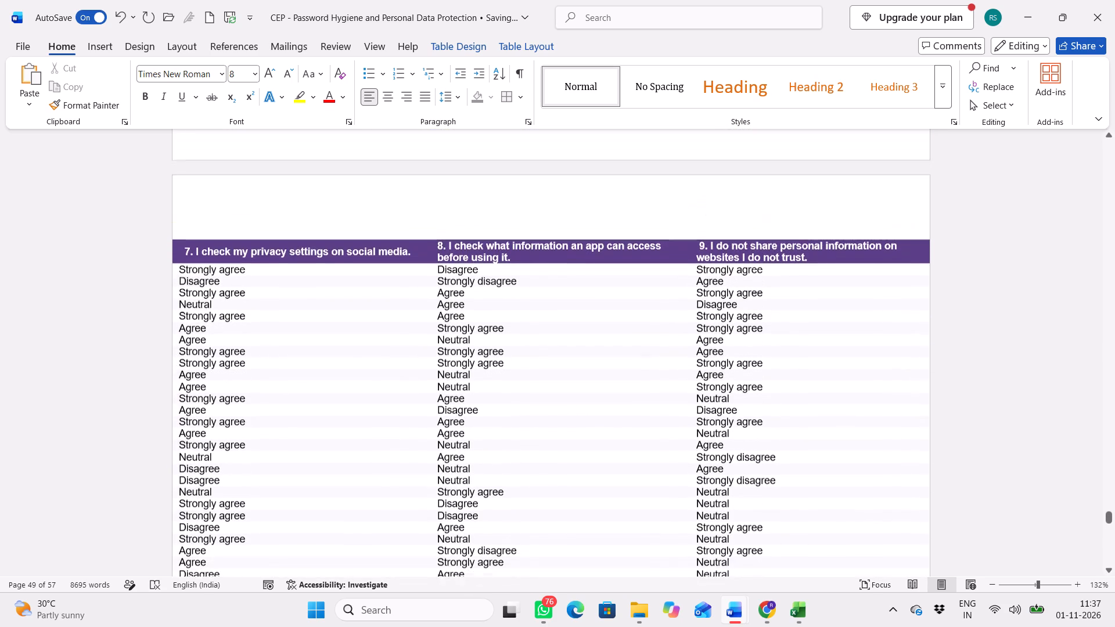
scroll(212, 376, "down", 1)
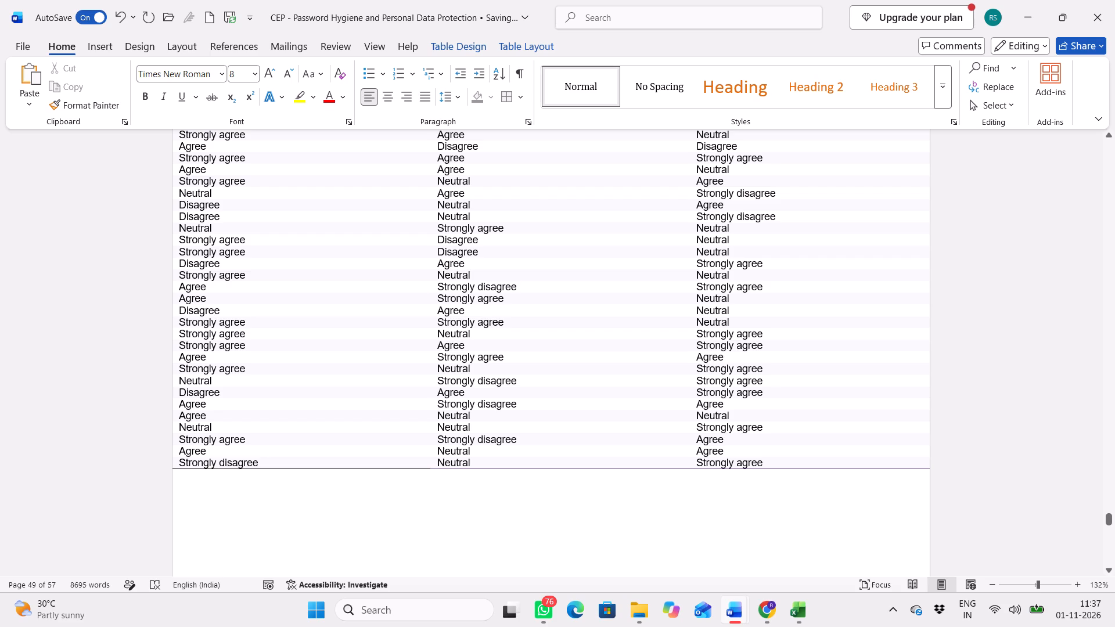
left_click_drag(170, 268, 175, 267)
left_click_drag(175, 267, 179, 267)
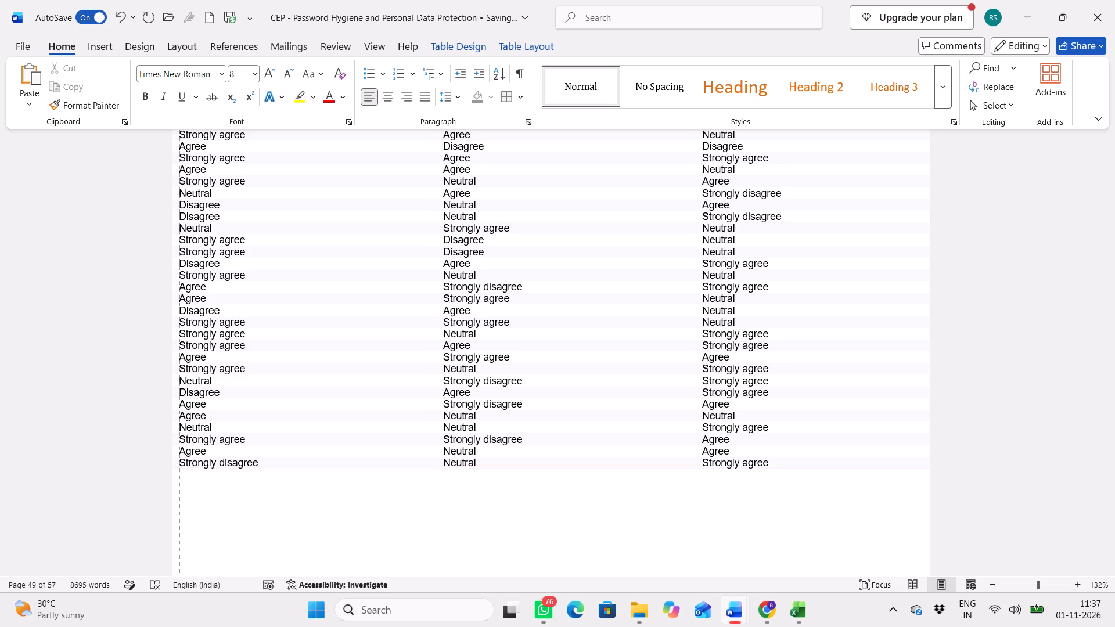
left_click_drag(179, 267, 179, 268)
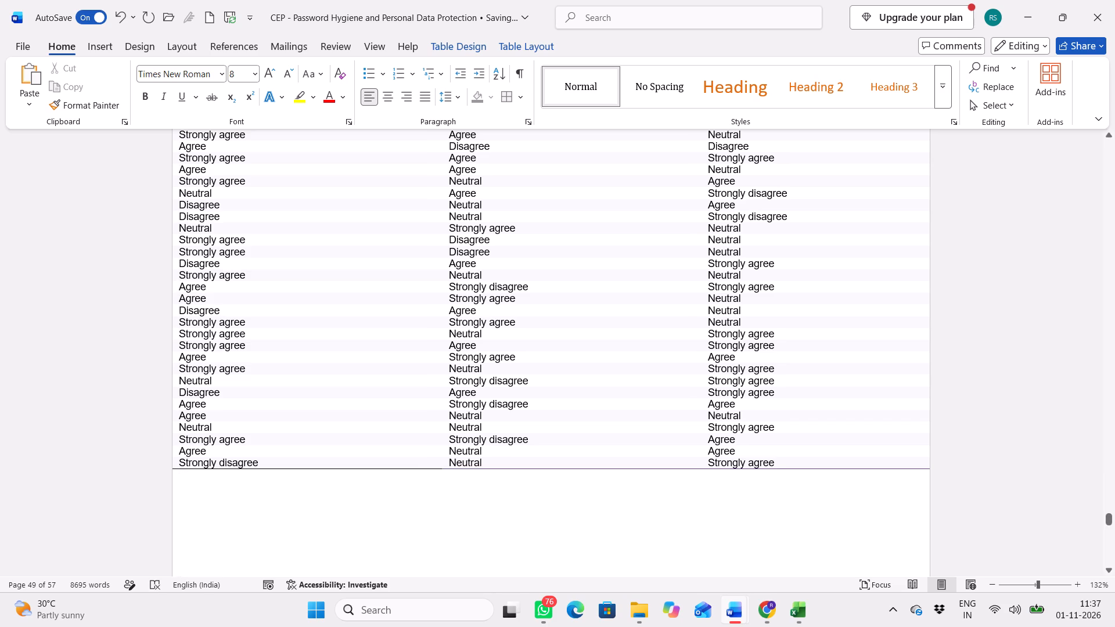
left_click_drag(962, 270, 977, 269)
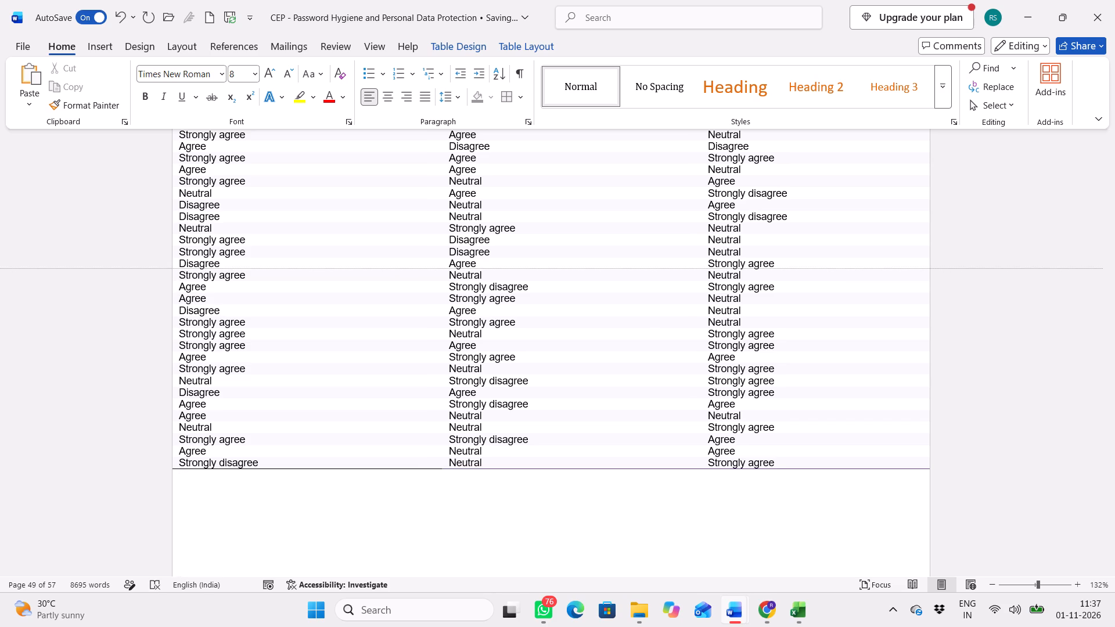
left_click_drag(977, 269, 977, 270)
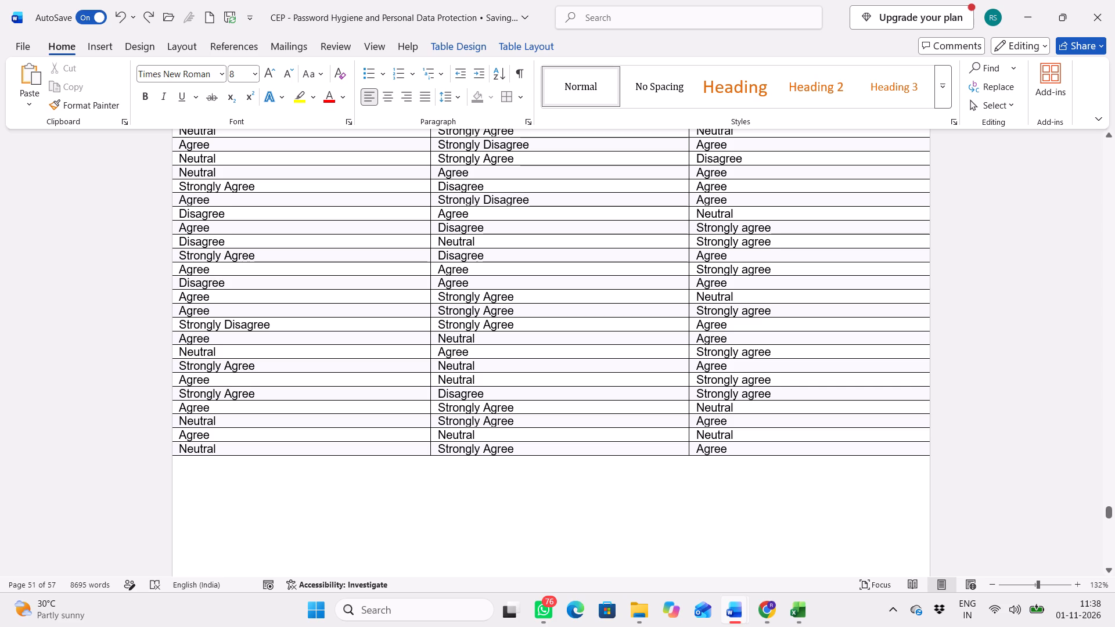
Move the left border of the question 4–6 table inward from the page edge and pull its right border in.
left_click_drag(171, 227, 188, 225)
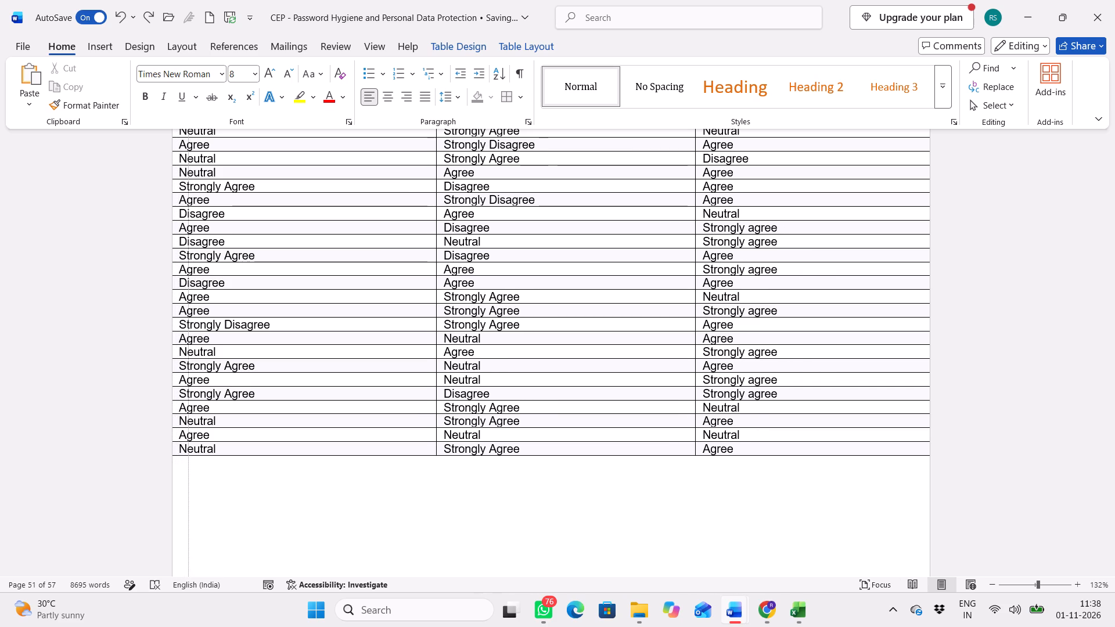
left_click_drag(188, 225, 199, 224)
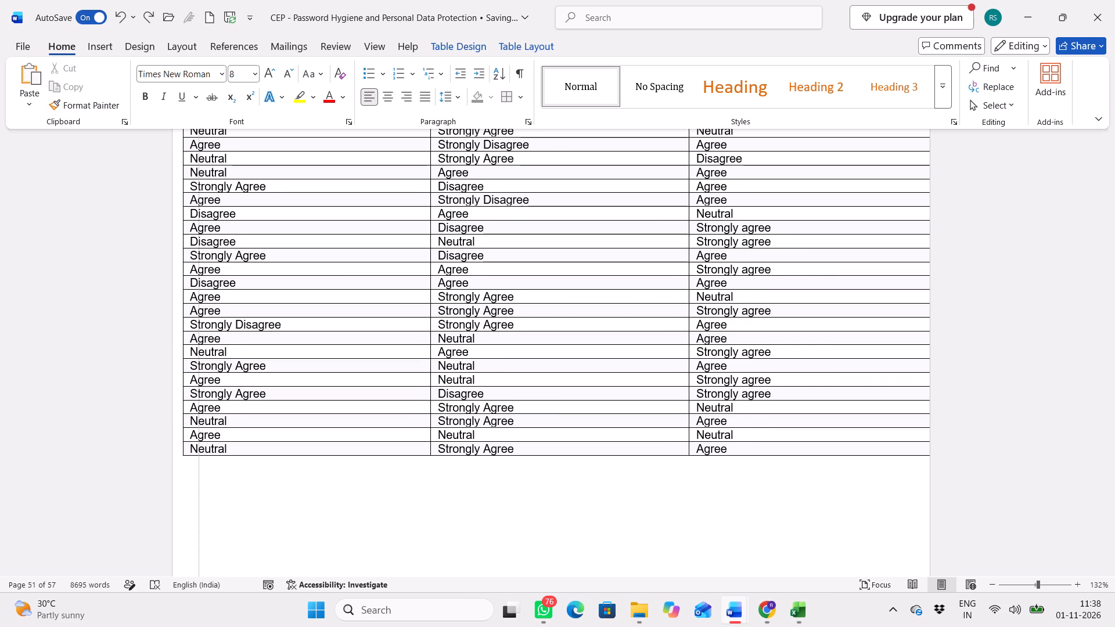
left_click_drag(199, 224, 210, 222)
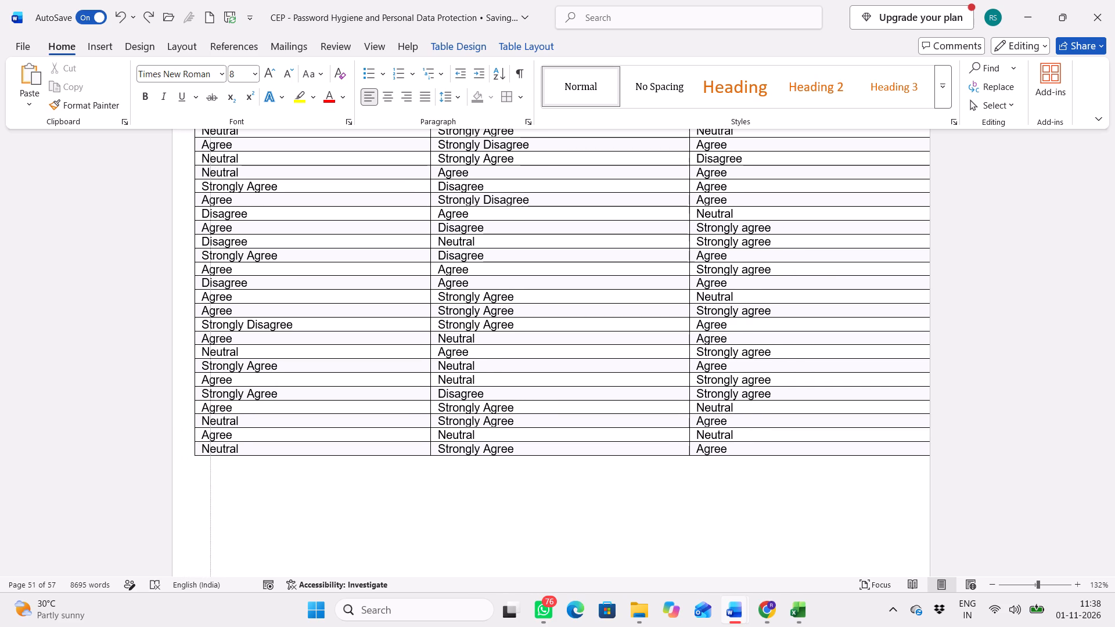
left_click_drag(210, 222, 216, 222)
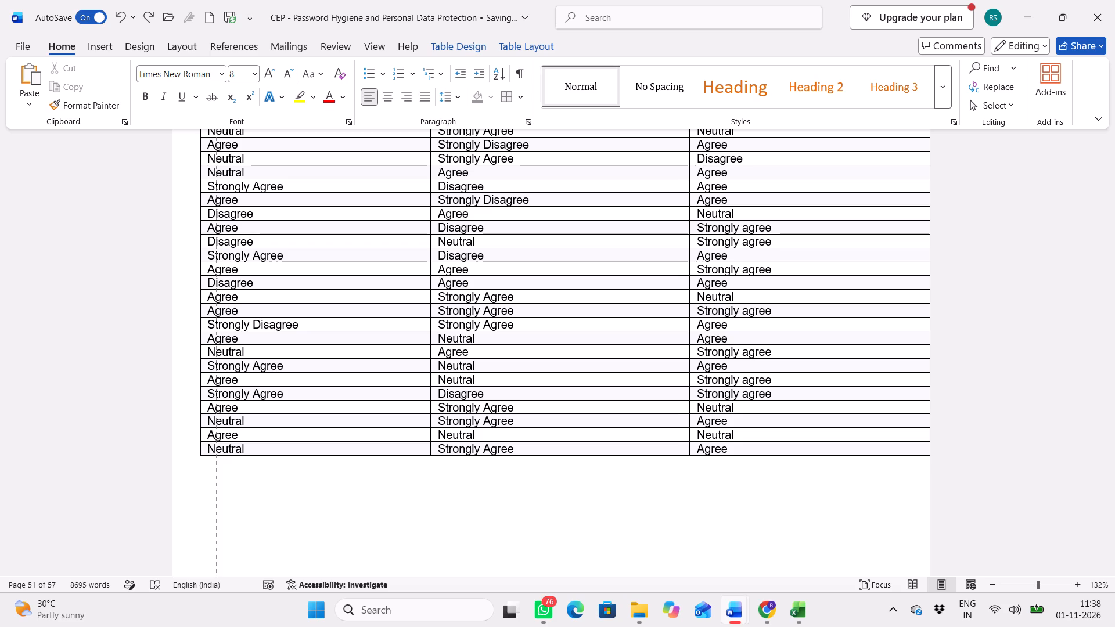
left_click_drag(216, 222, 214, 223)
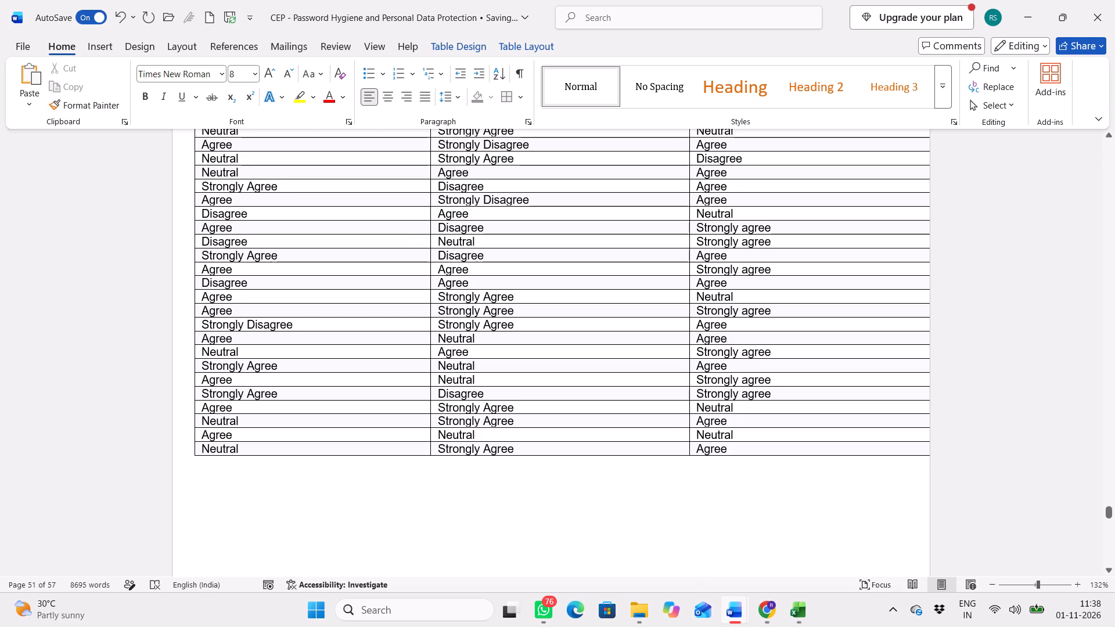
left_click_drag(947, 203, 930, 204)
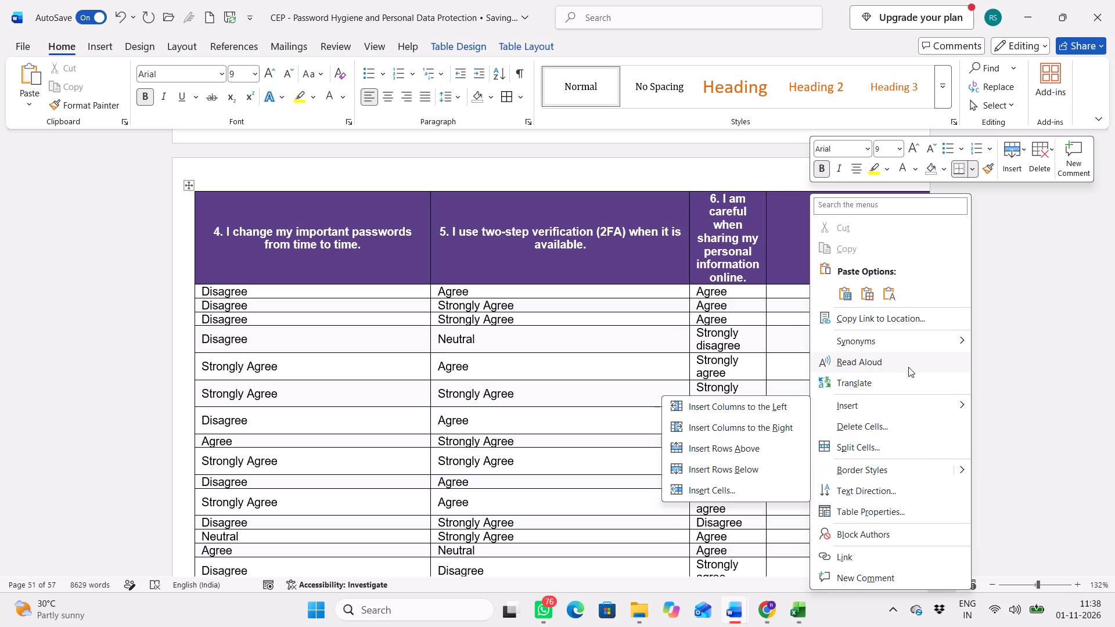
Delete the empty header cell beside question 6 in the question 4–6 table, shifting cells left.
left_click(898, 426)
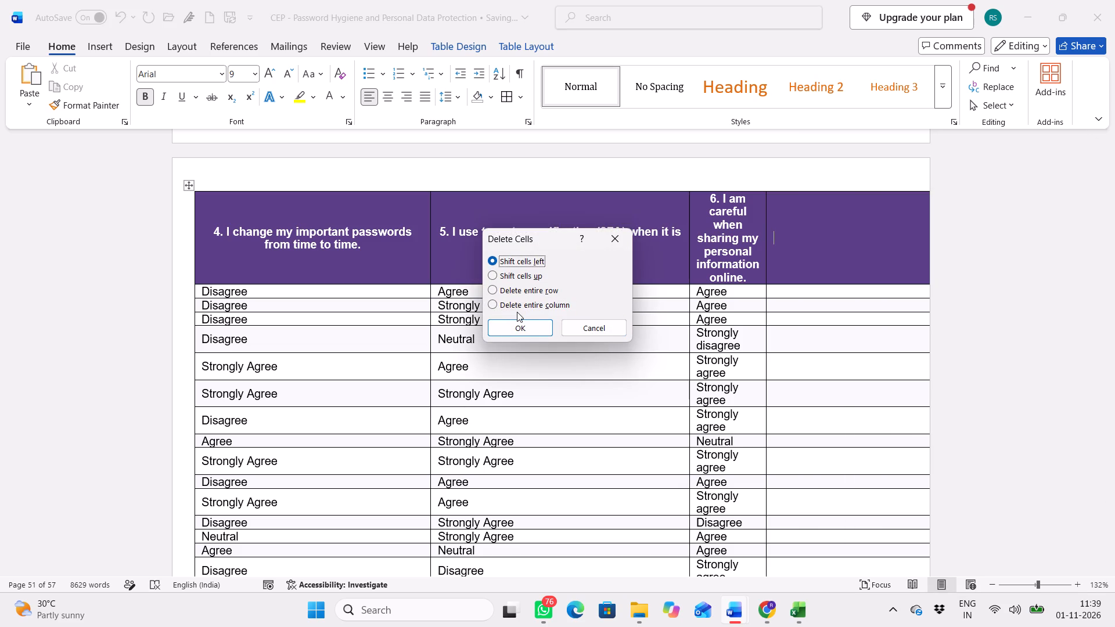
left_click(524, 330)
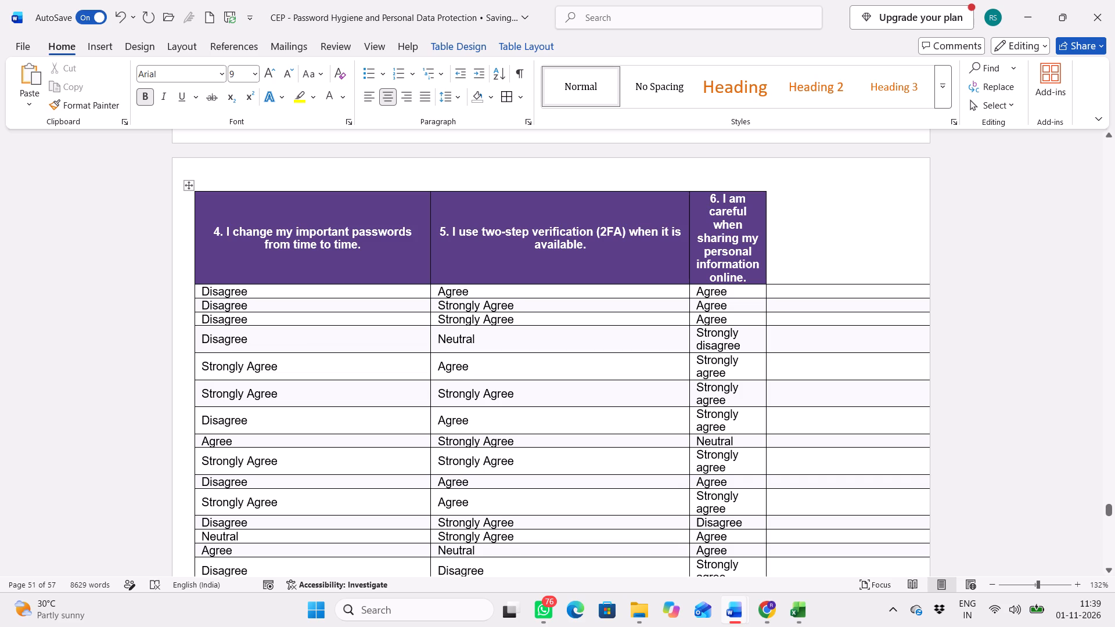
Delete the empty extra column beside question 6 in the question 4–6 table.
left_click_drag(812, 278, 862, 521)
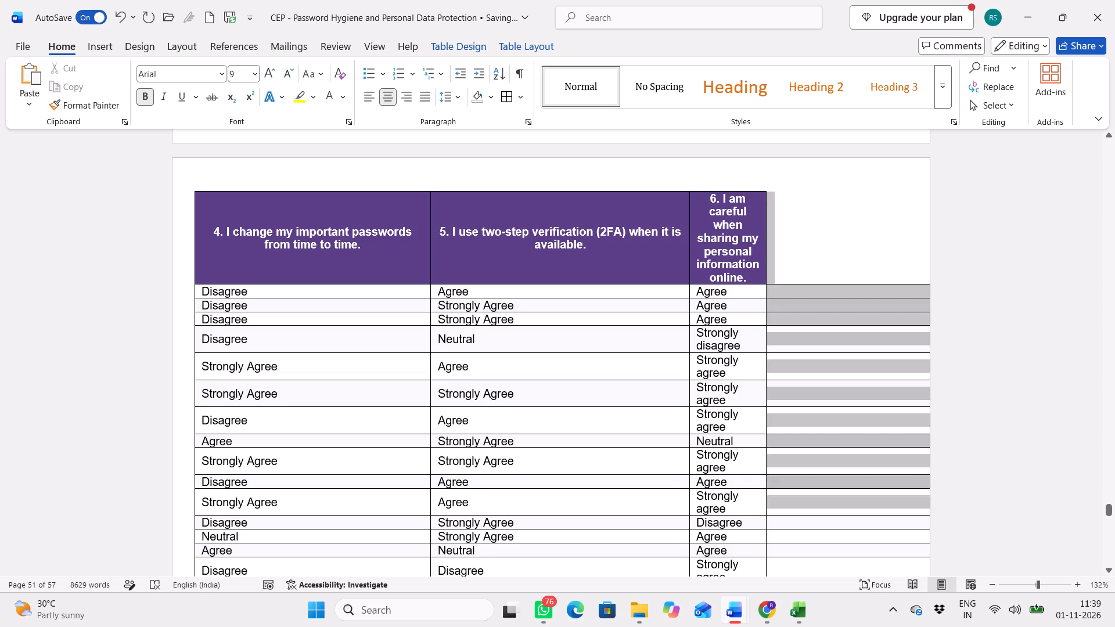
left_click_drag(862, 521, 799, 246)
left_click(795, 252)
scroll(795, 252, "up", 1)
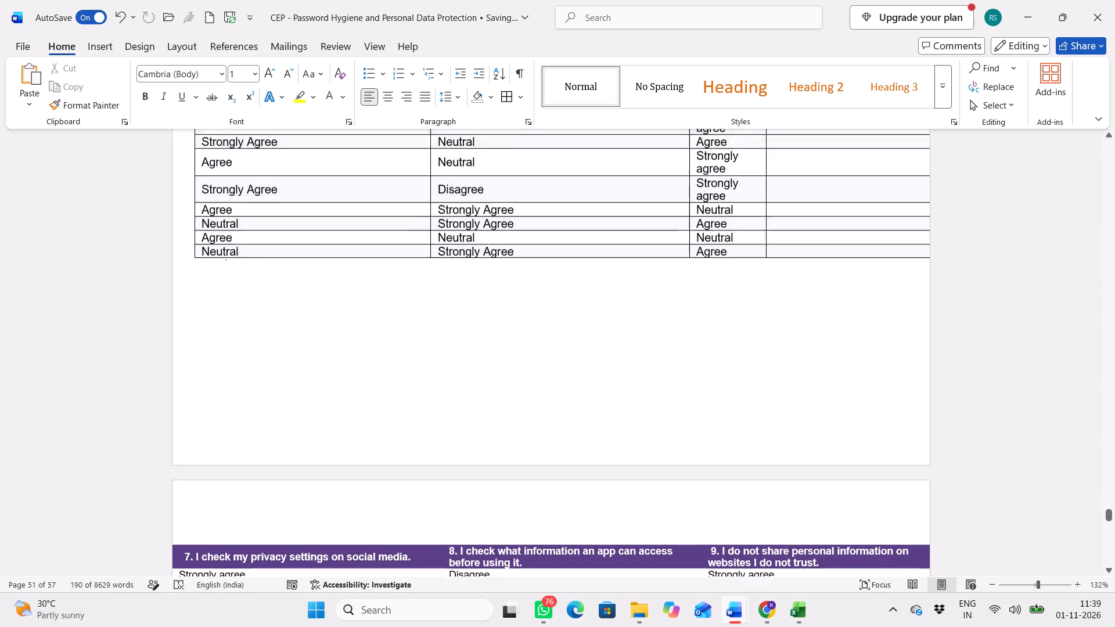
scroll(795, 252, "up", 3)
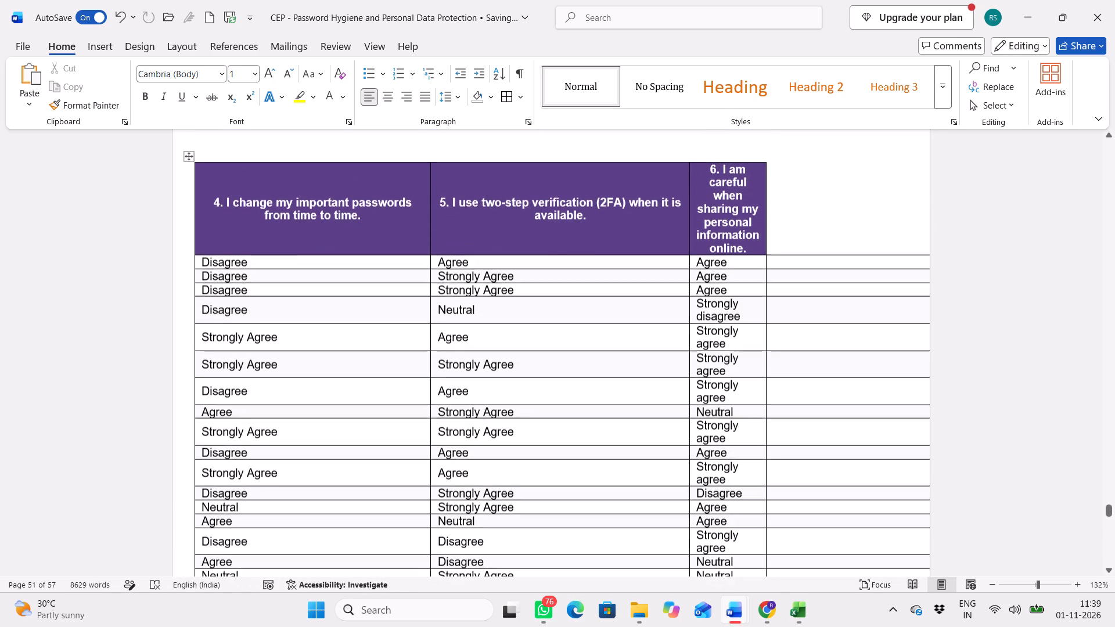
left_click_drag(796, 192, 898, 522)
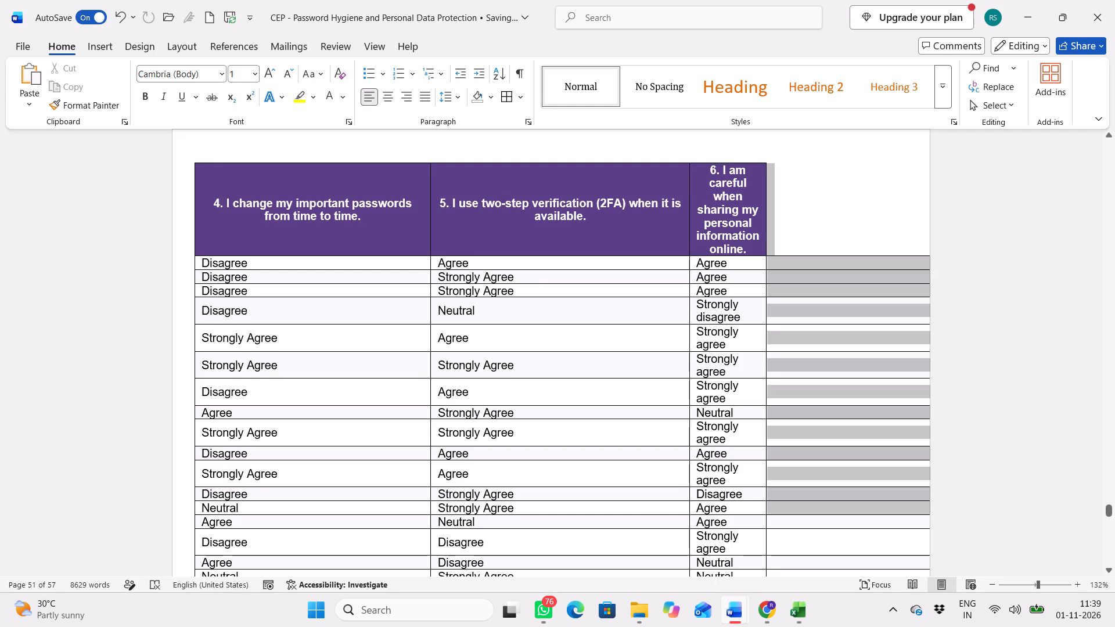
left_click_drag(898, 522, 783, 496)
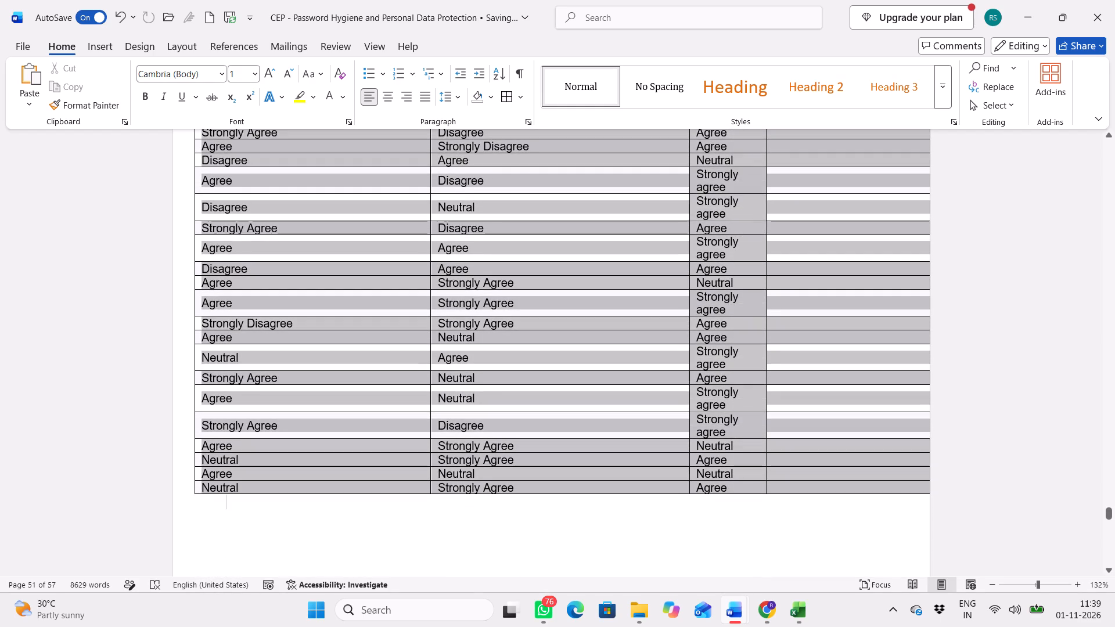
left_click_drag(783, 496, 807, 495)
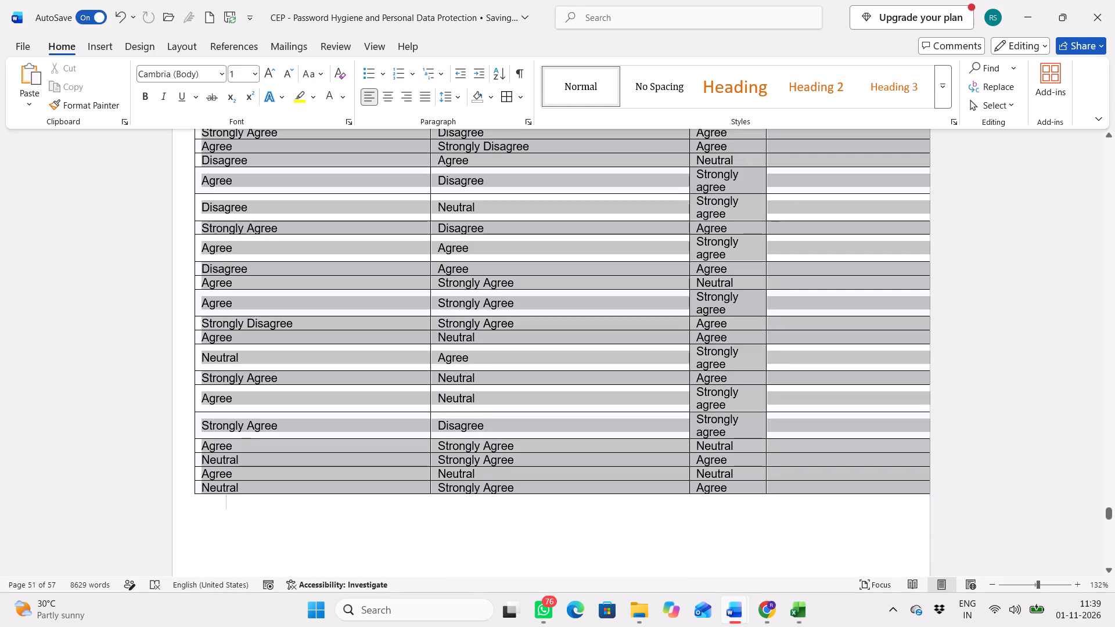
left_click_drag(807, 495, 795, 489)
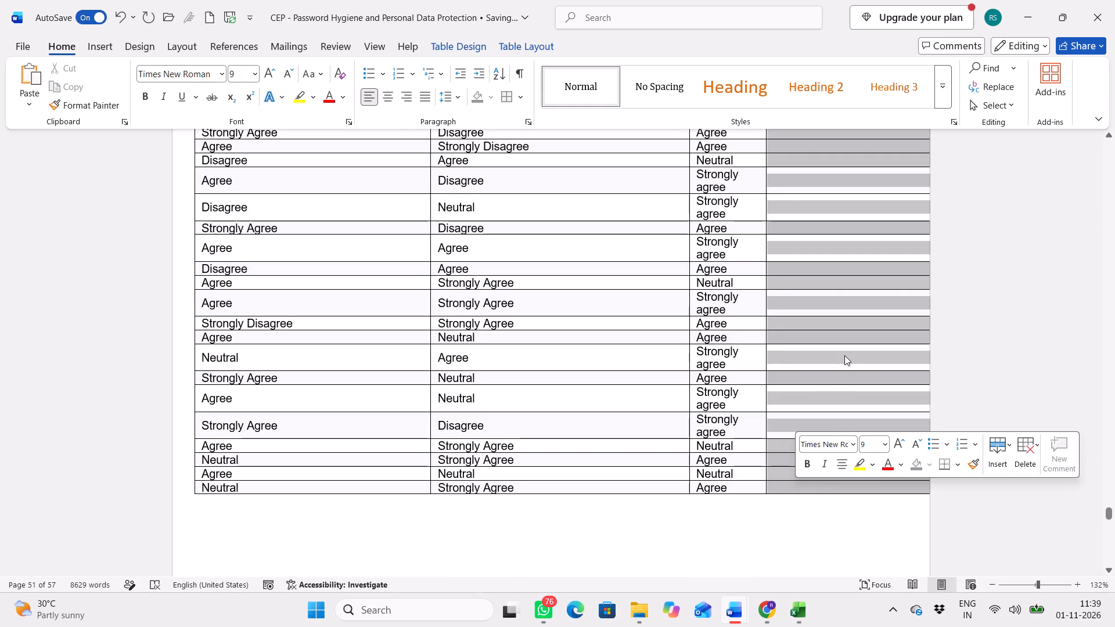
left_click(1025, 455)
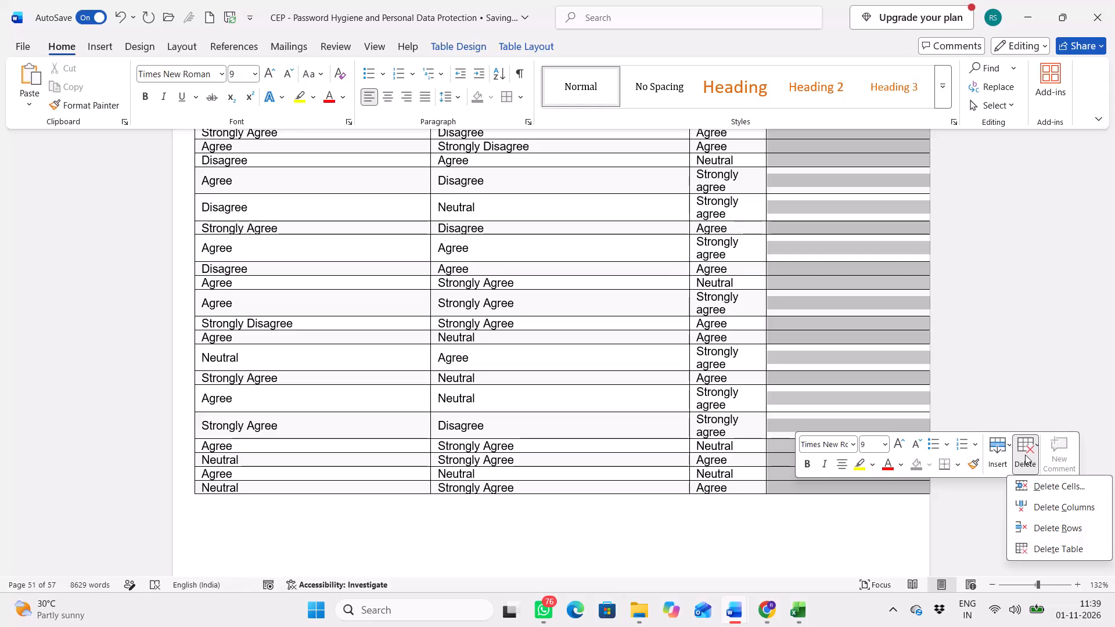
left_click(1077, 507)
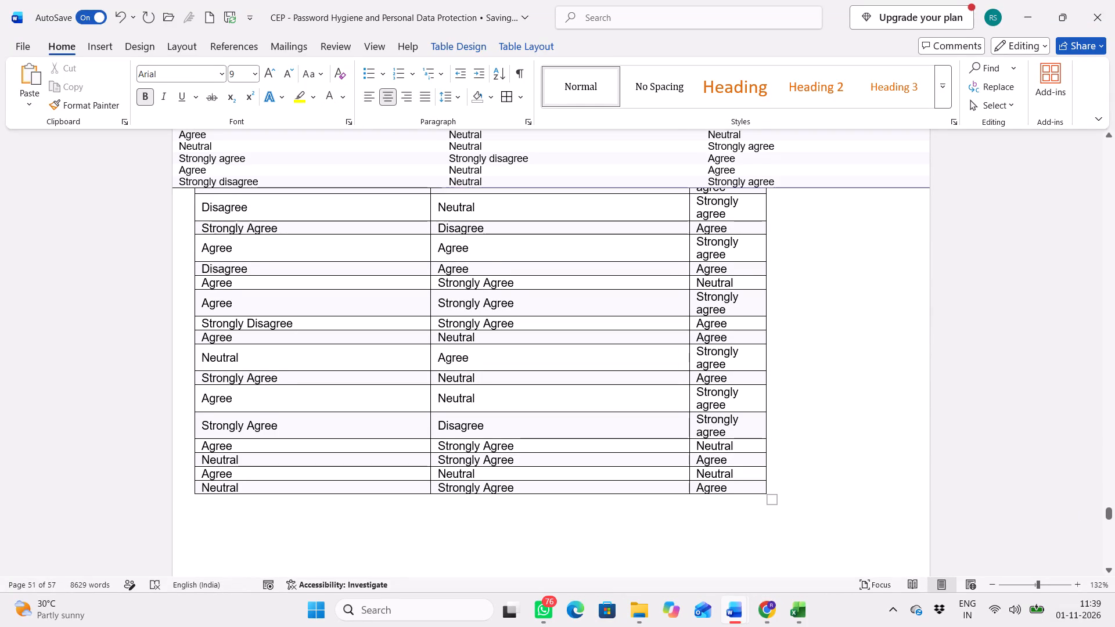
Widen the question 6 column by moving the question 4–6 table's right border outward, keeping it within the page.
scroll(819, 476, "up", 2)
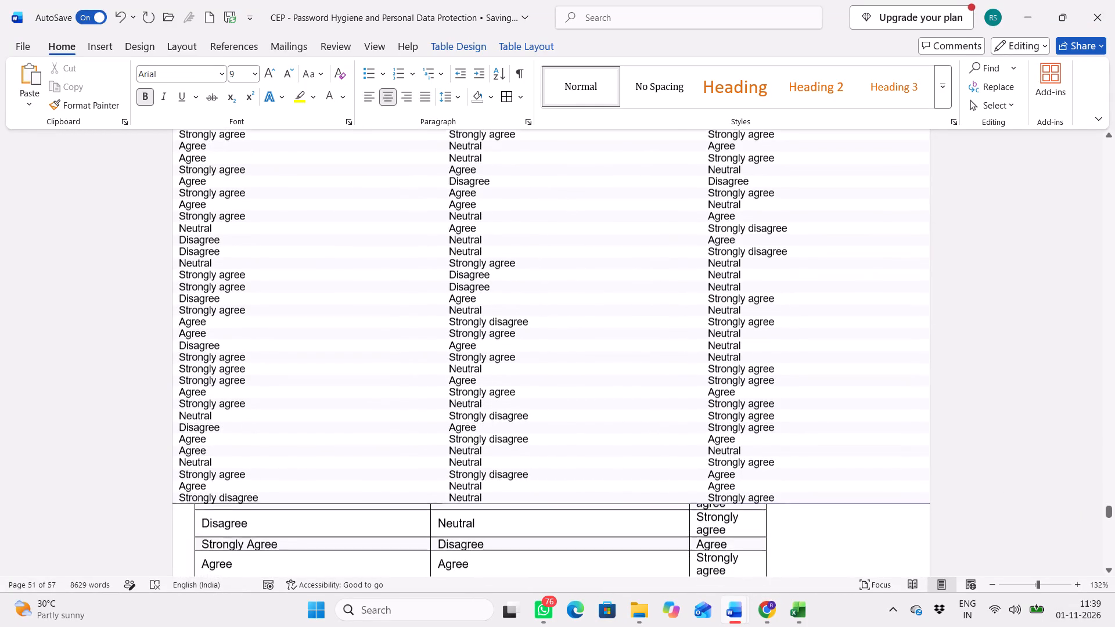
scroll(819, 476, "up", 1)
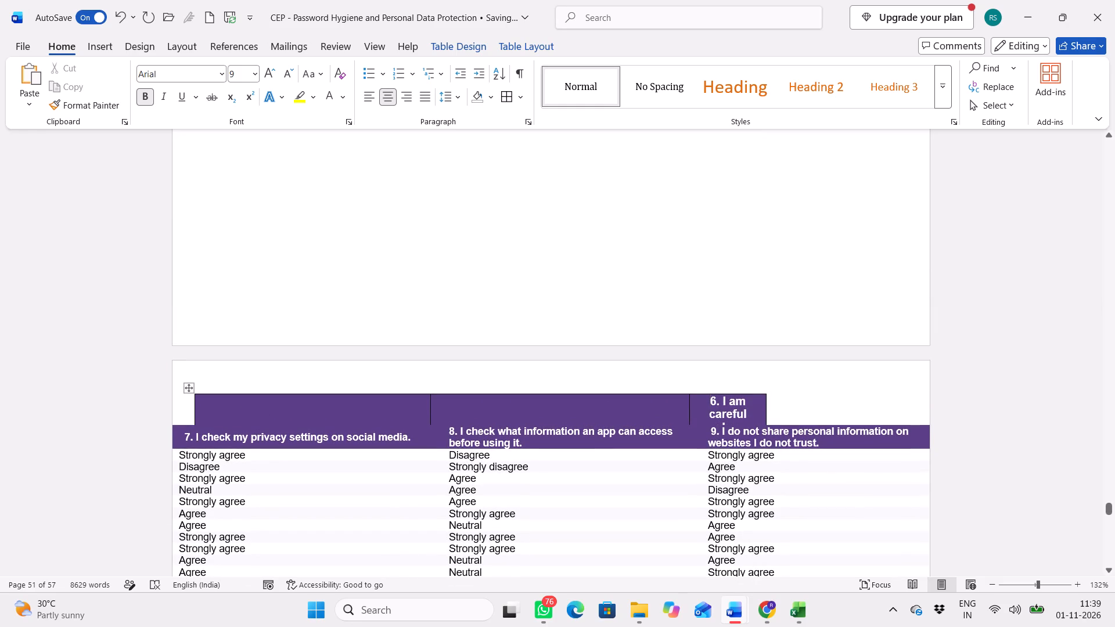
scroll(772, 461, "up", 3)
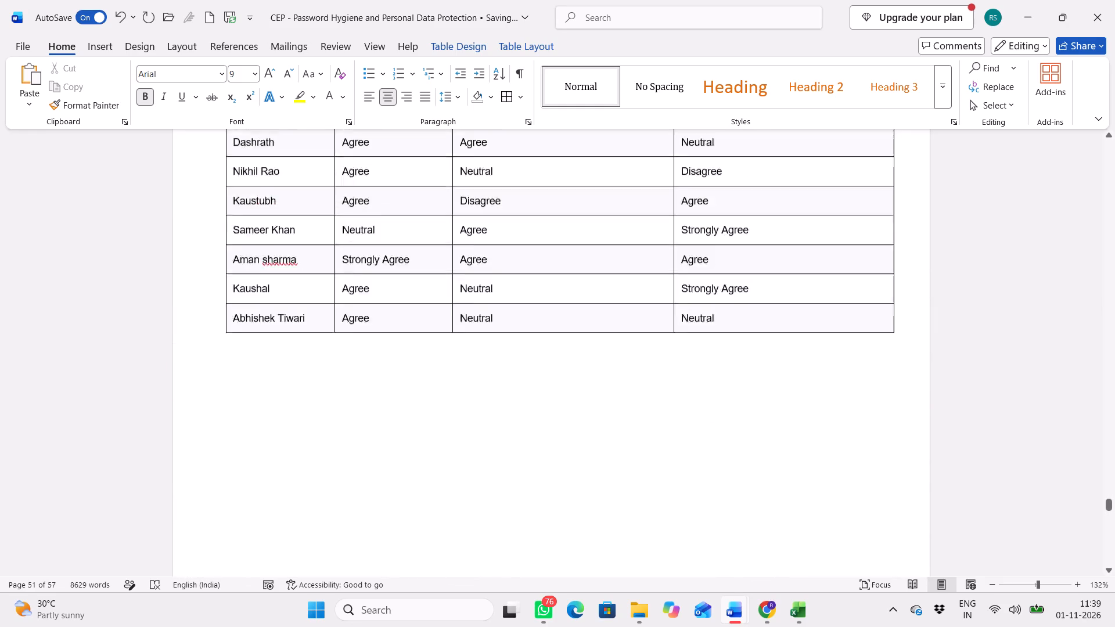
scroll(772, 461, "up", 2)
scroll(772, 461, "down", 3)
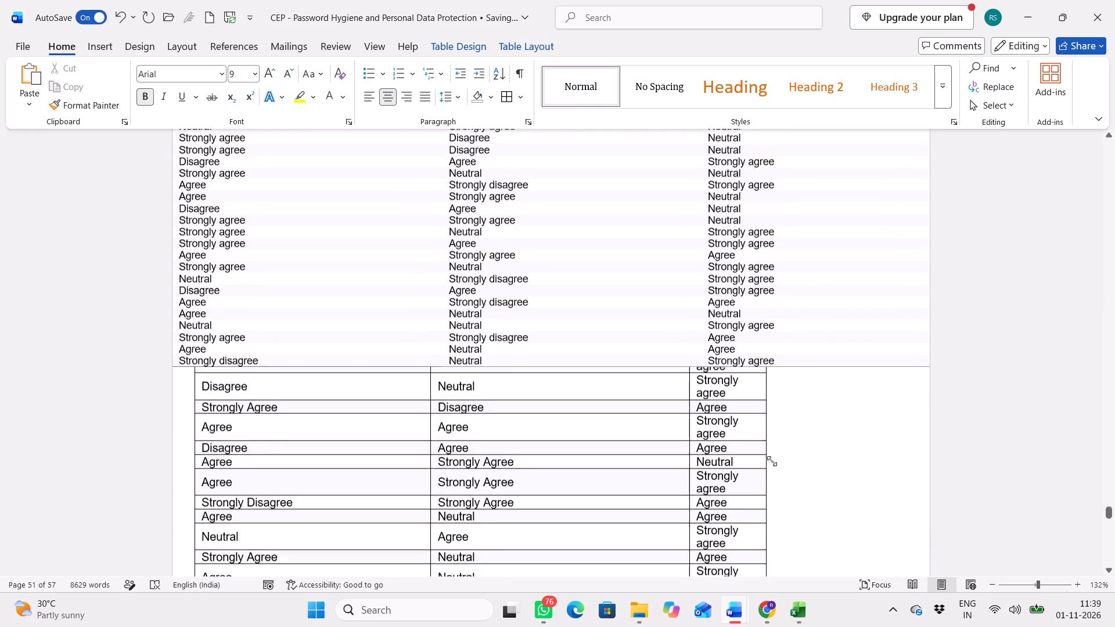
scroll(772, 461, "down", 1)
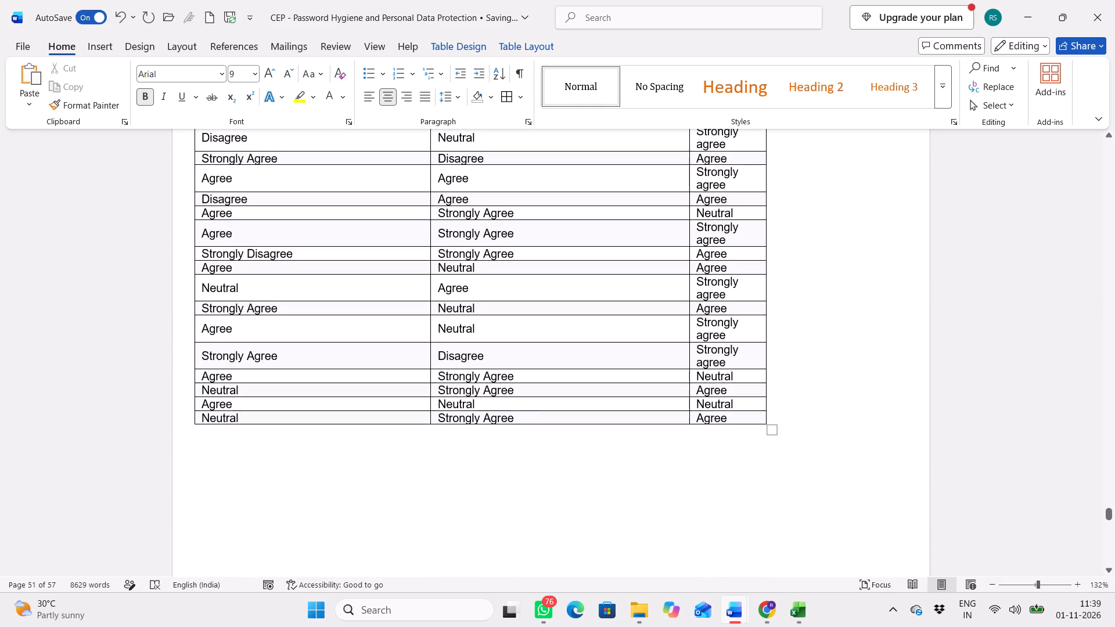
left_click_drag(766, 225, 875, 220)
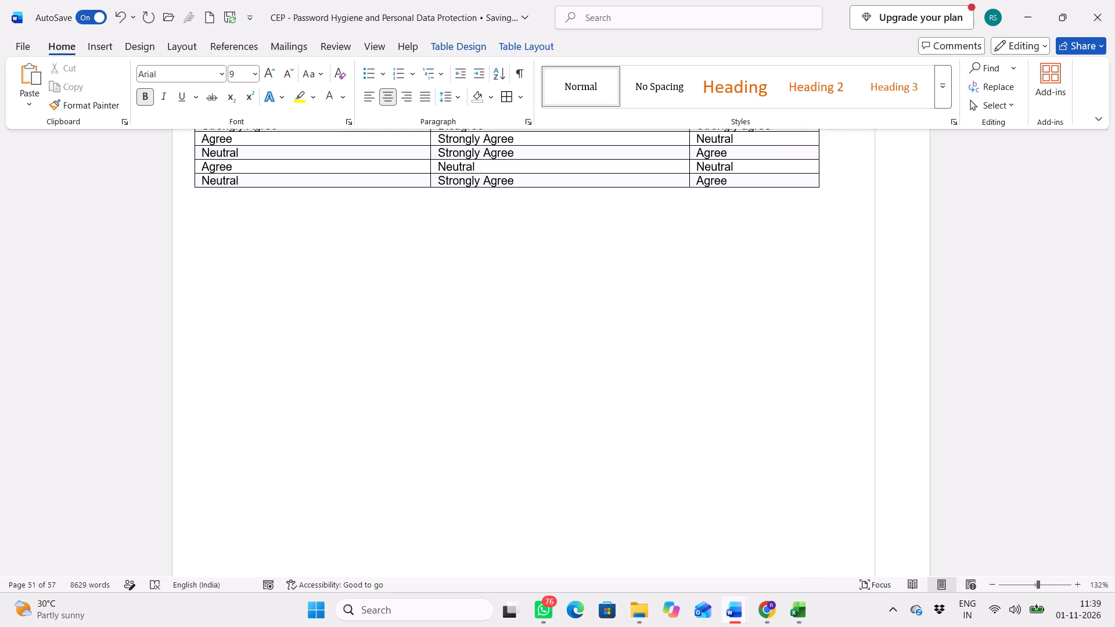
left_click_drag(875, 220, 908, 219)
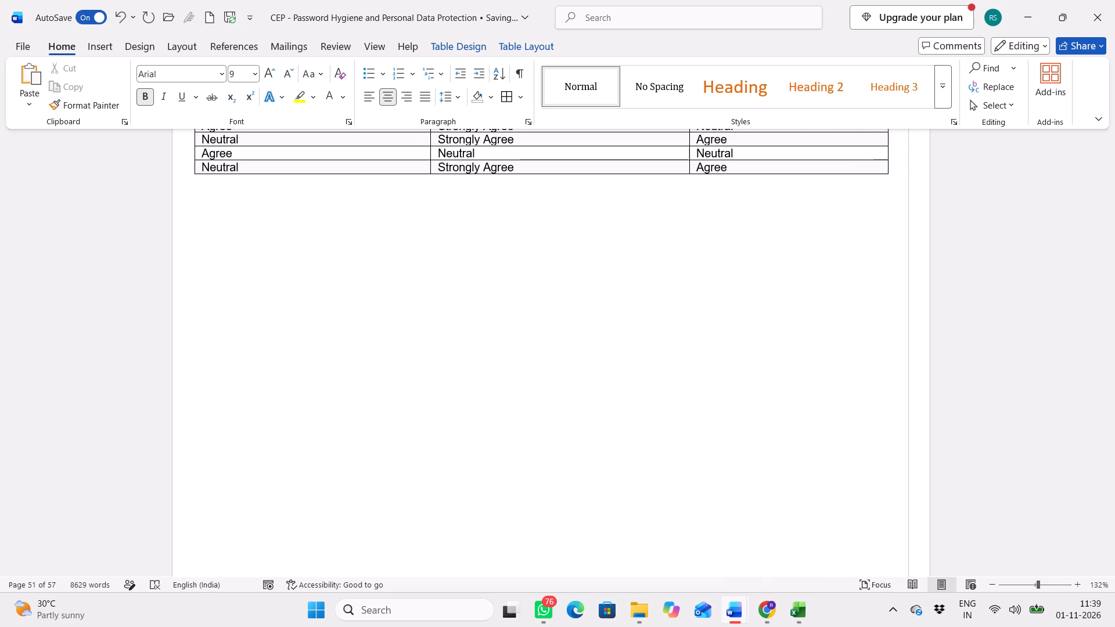
left_click_drag(908, 219, 911, 219)
left_click_drag(911, 219, 913, 218)
Review the response tables from the Annexure D heading through the question 7–9 table.
scroll(913, 218, "up", 1)
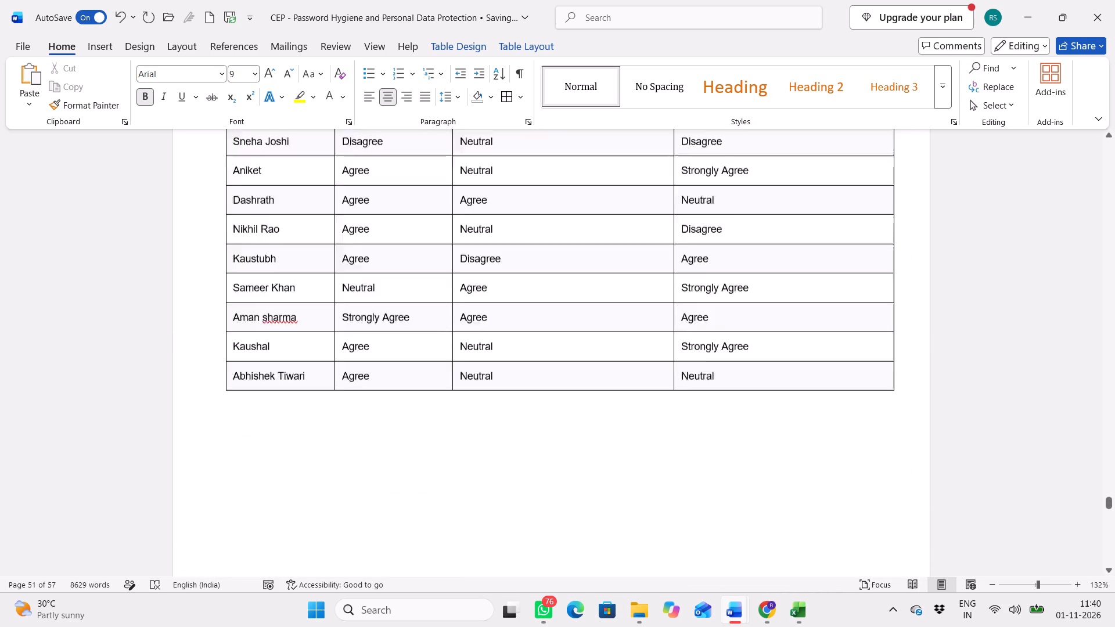
scroll(966, 368, "up", 5)
scroll(966, 368, "down", 1)
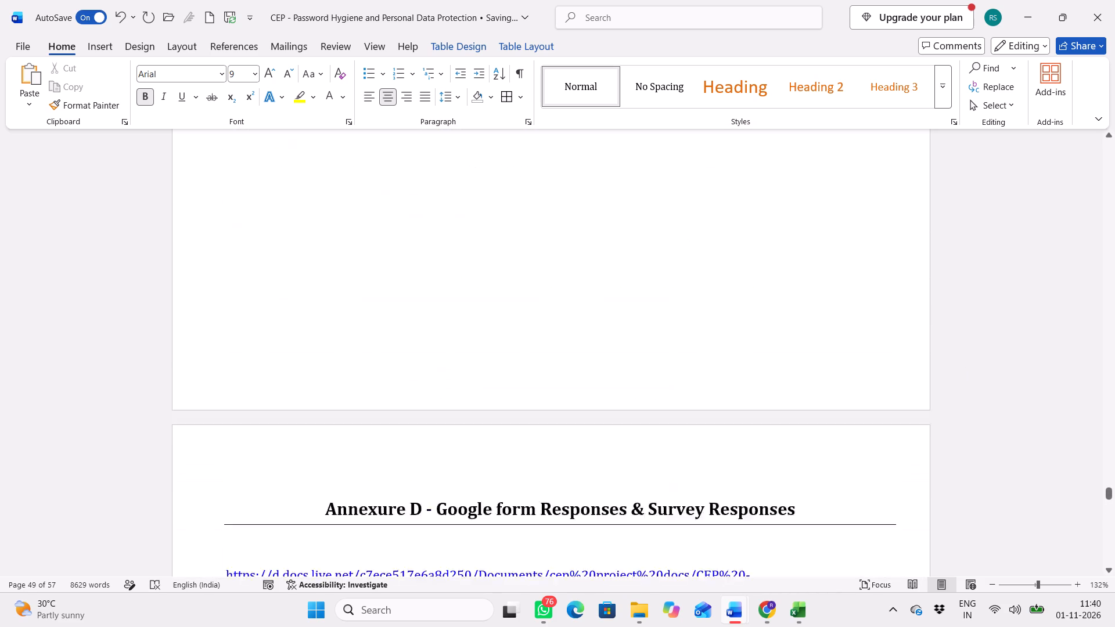
scroll(966, 368, "down", 5)
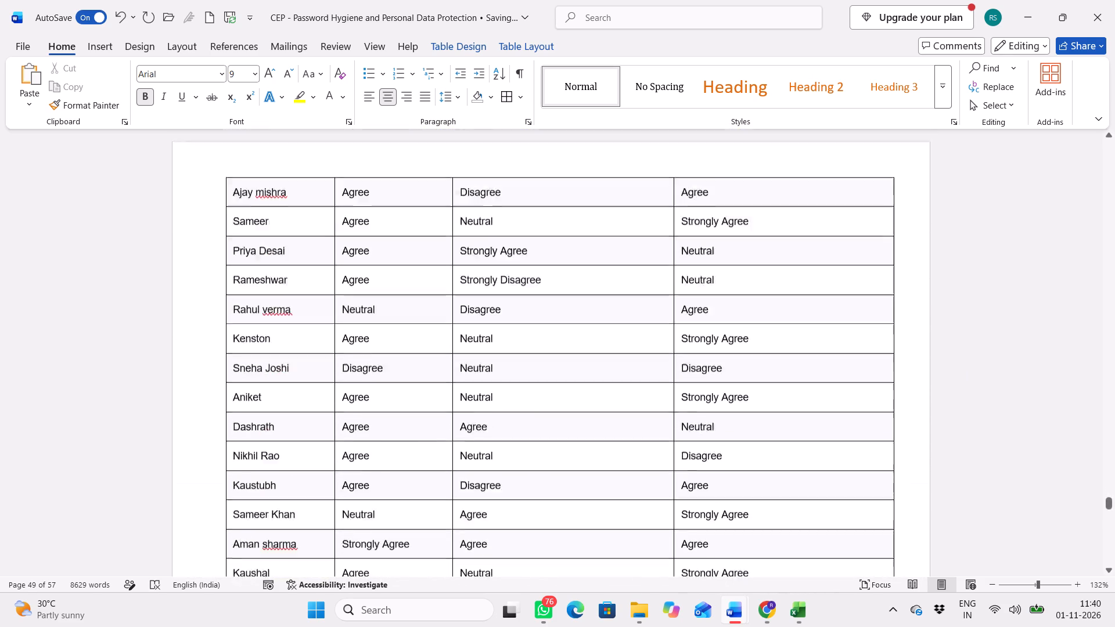
scroll(966, 368, "down", 5)
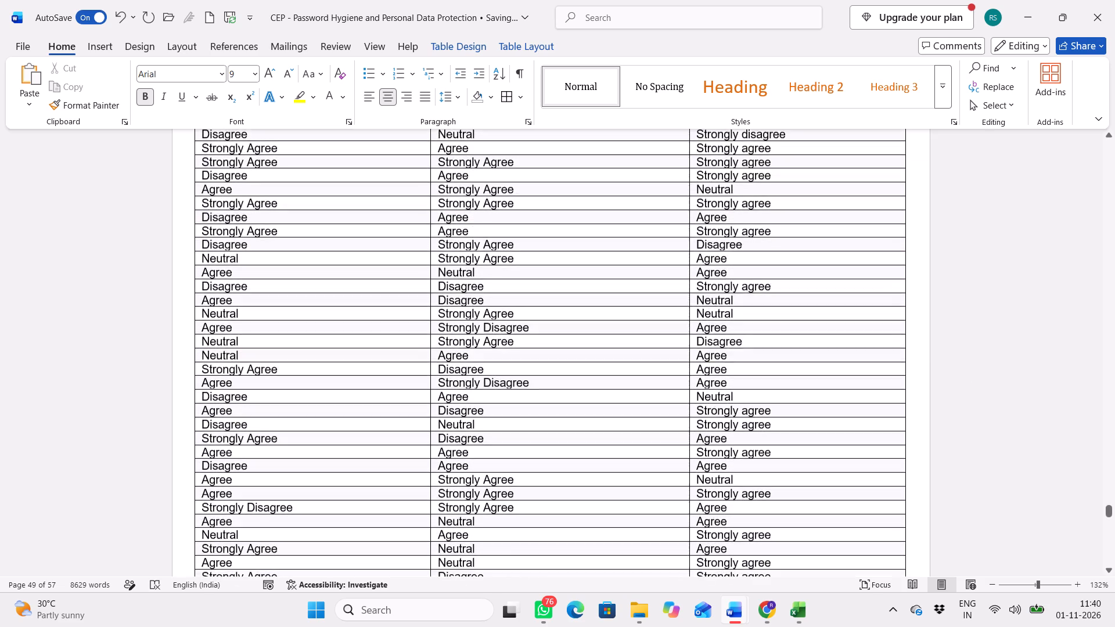
scroll(966, 368, "down", 3)
scroll(966, 368, "up", 1)
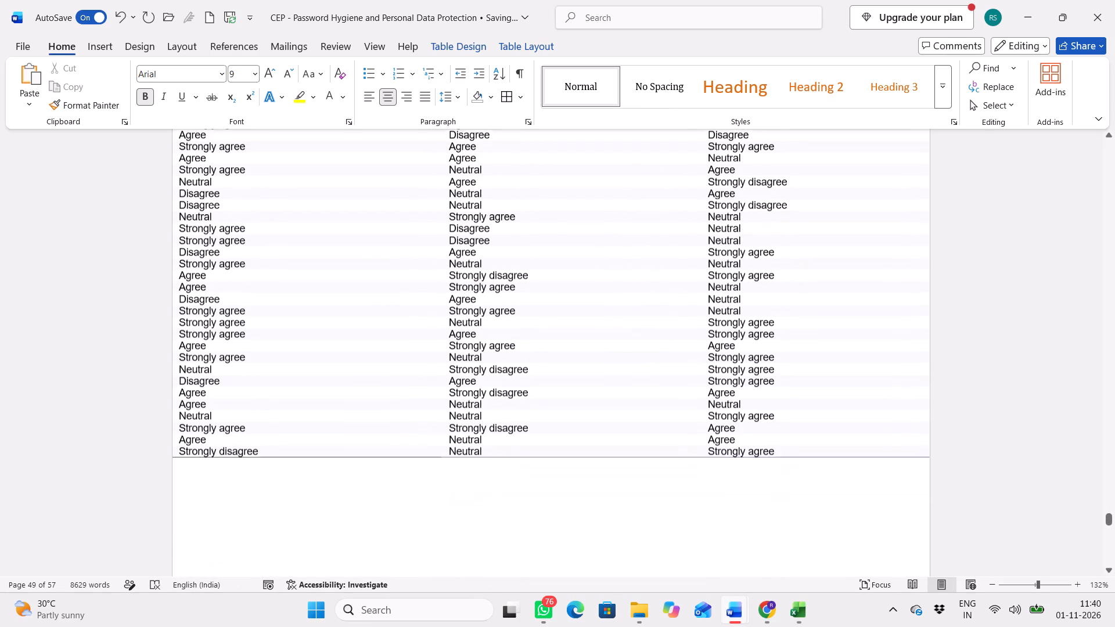
scroll(309, 215, "up", 1)
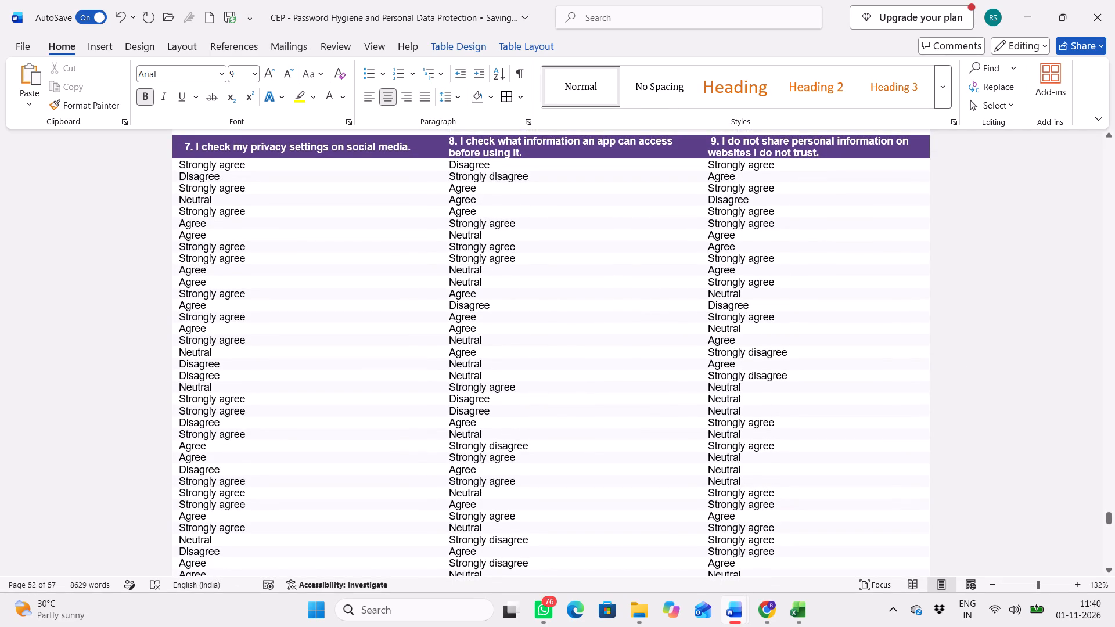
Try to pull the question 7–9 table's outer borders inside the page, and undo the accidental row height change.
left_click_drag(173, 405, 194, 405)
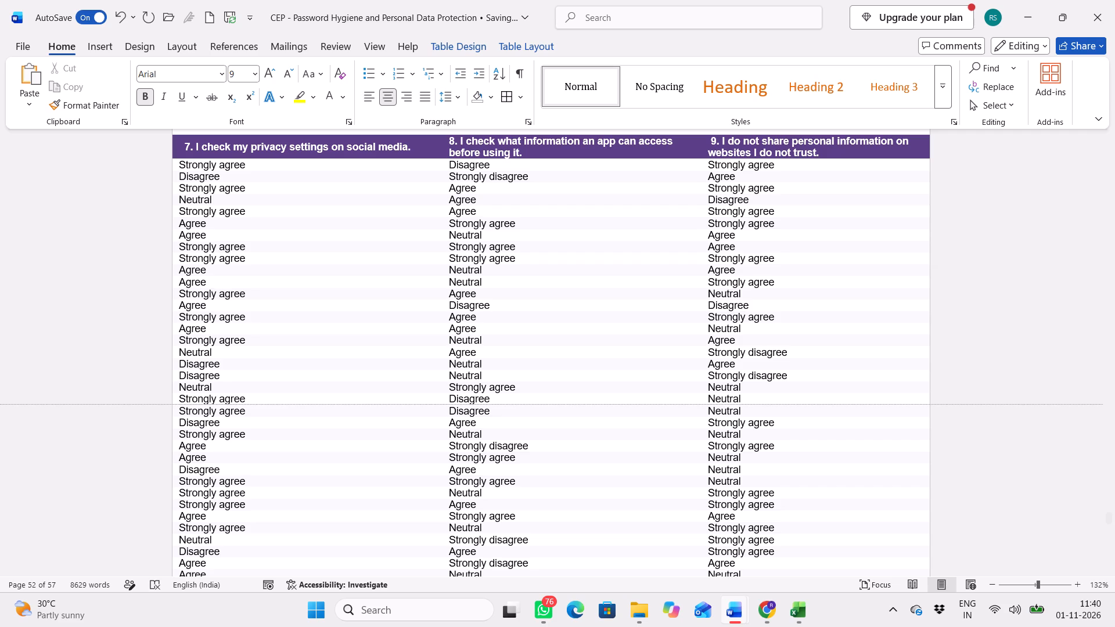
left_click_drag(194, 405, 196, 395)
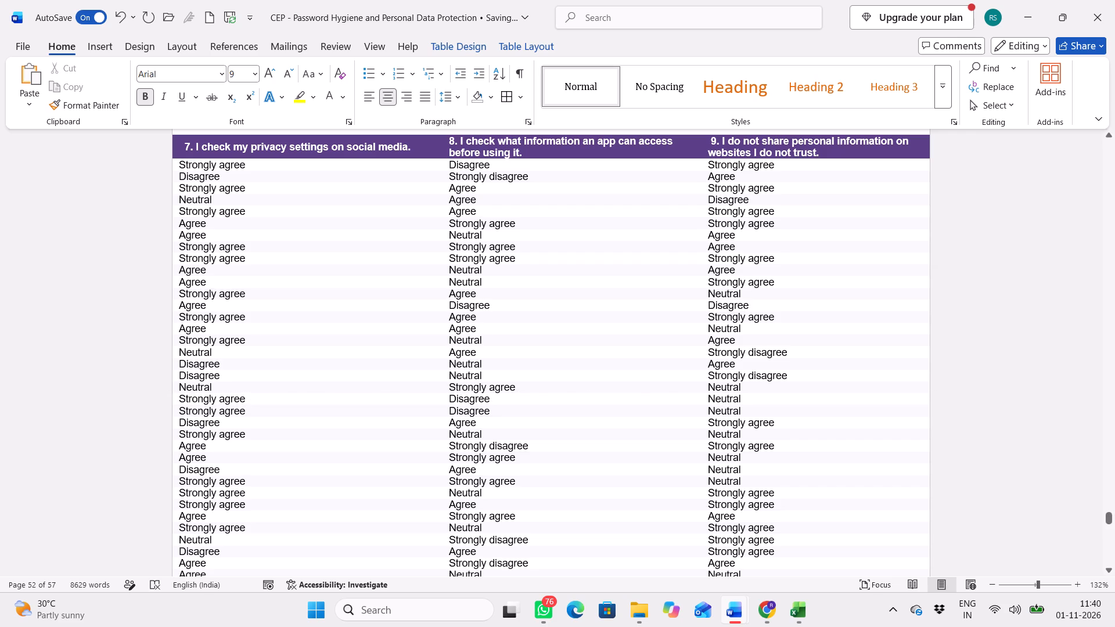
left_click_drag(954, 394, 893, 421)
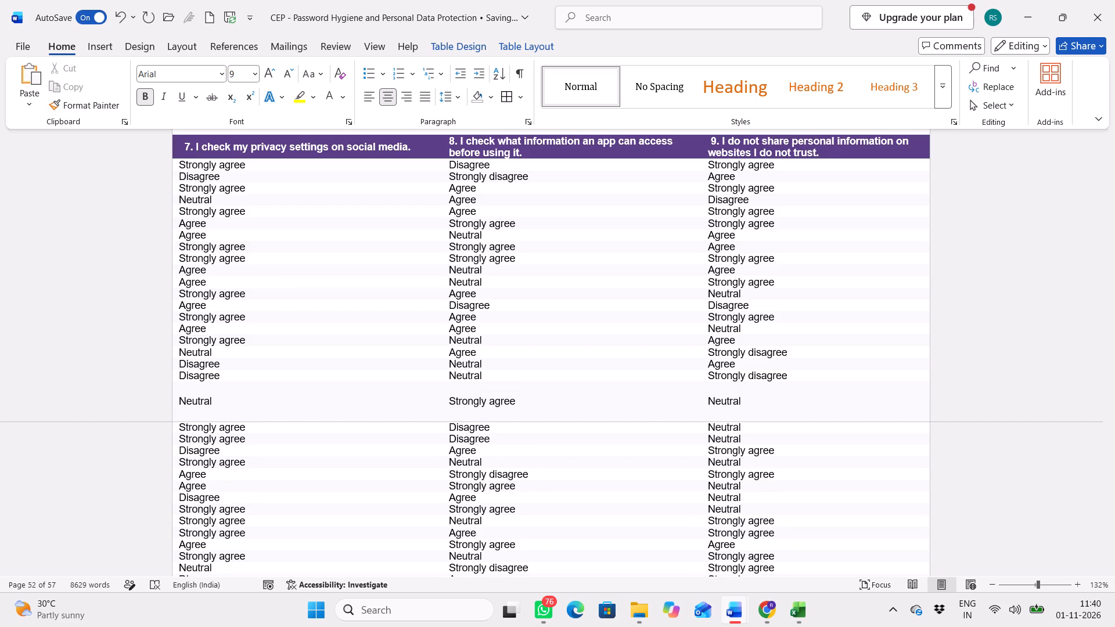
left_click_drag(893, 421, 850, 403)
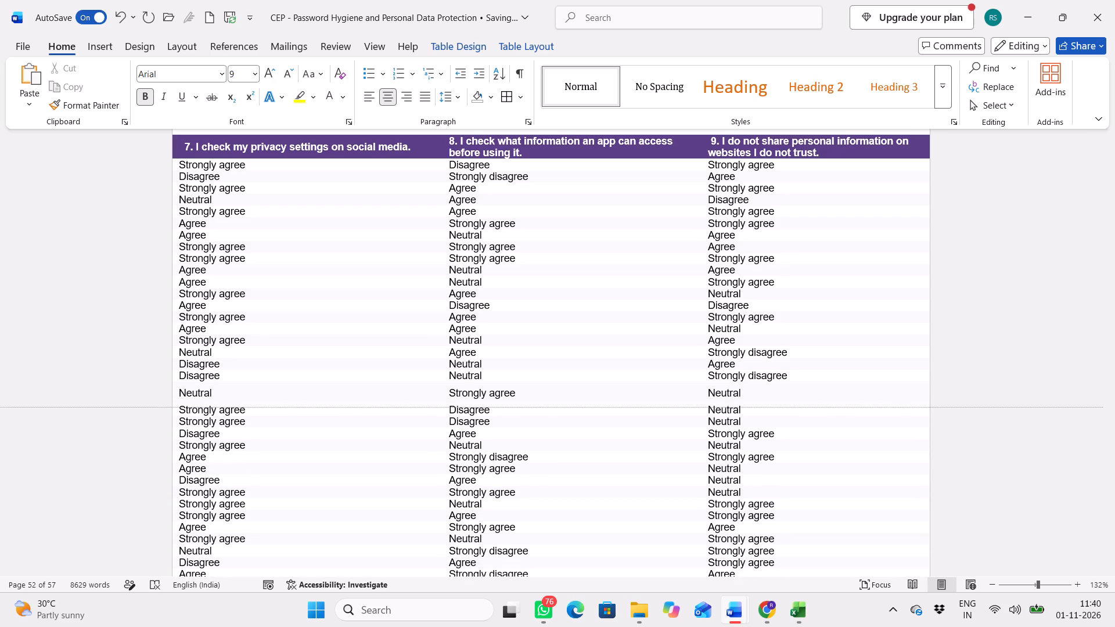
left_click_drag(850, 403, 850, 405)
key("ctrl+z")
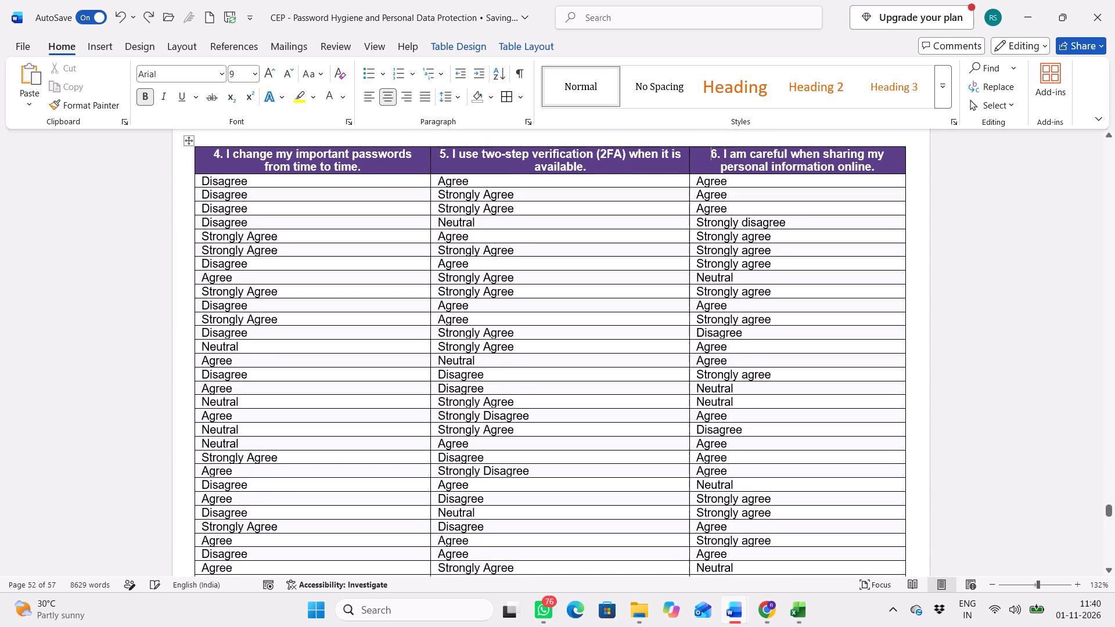
Move the left border of the question 7–9 table inward from the page edge, narrowing its first column.
scroll(850, 405, "down", 3)
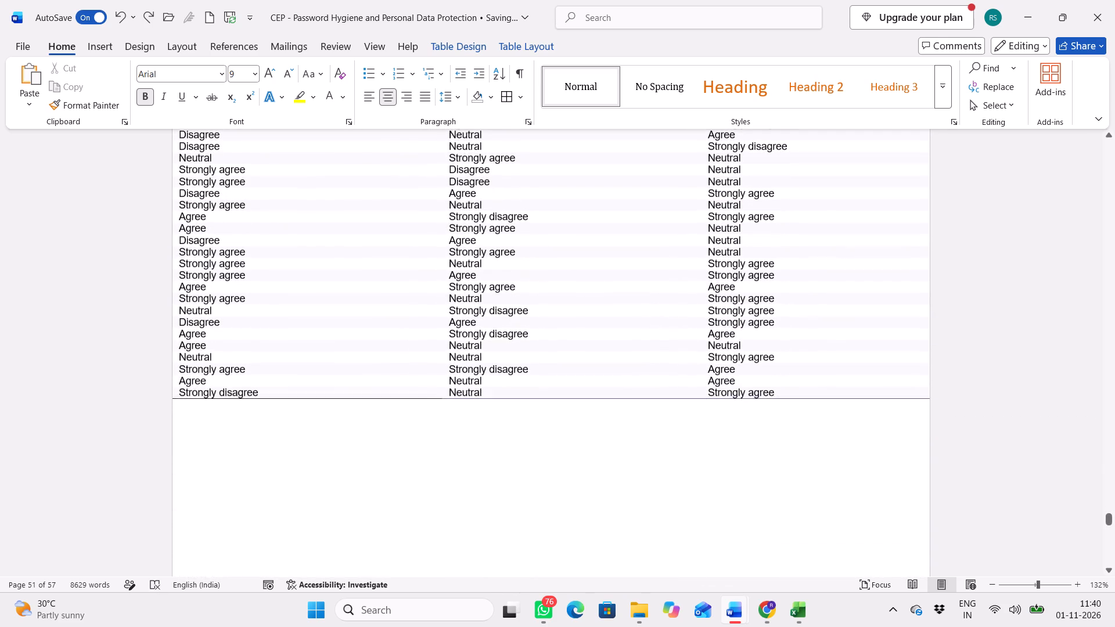
scroll(850, 405, "up", 2)
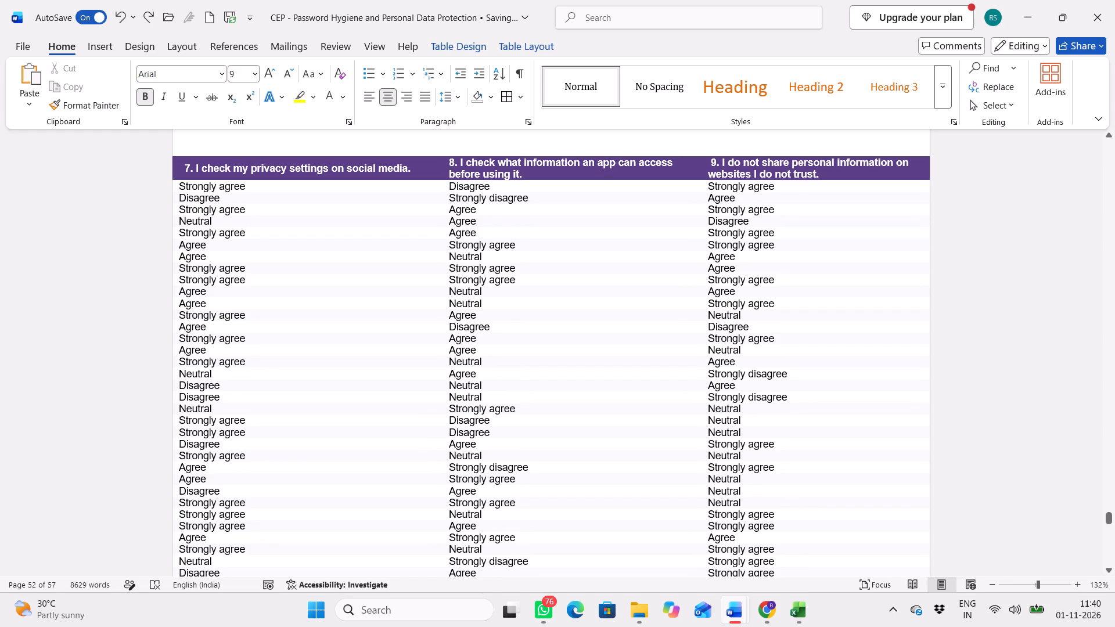
left_click_drag(171, 237, 211, 237)
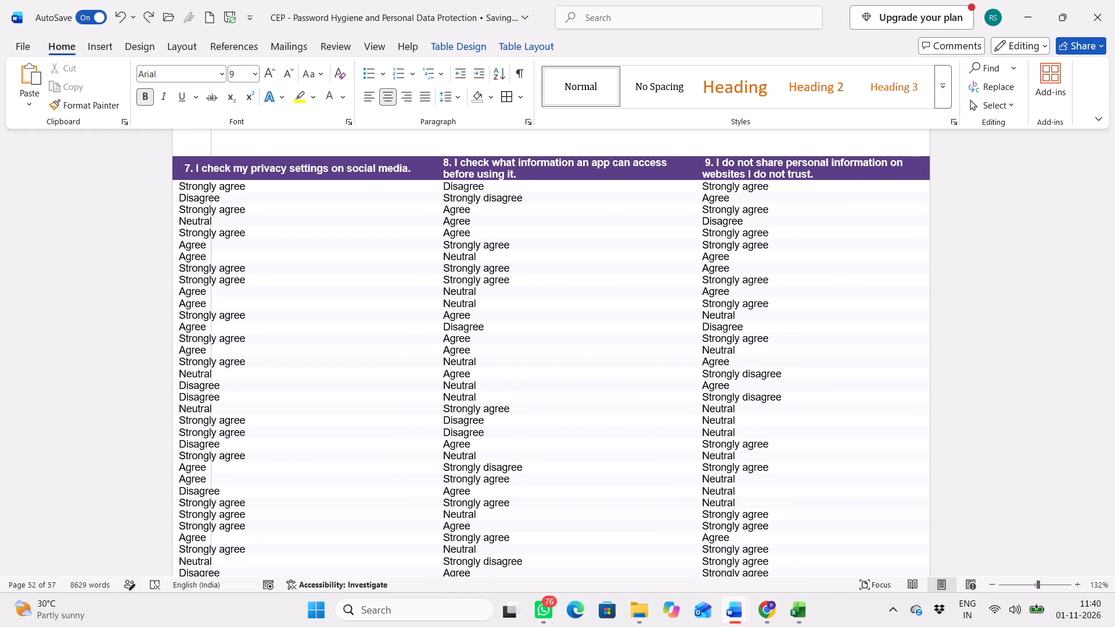
left_click_drag(211, 237, 220, 237)
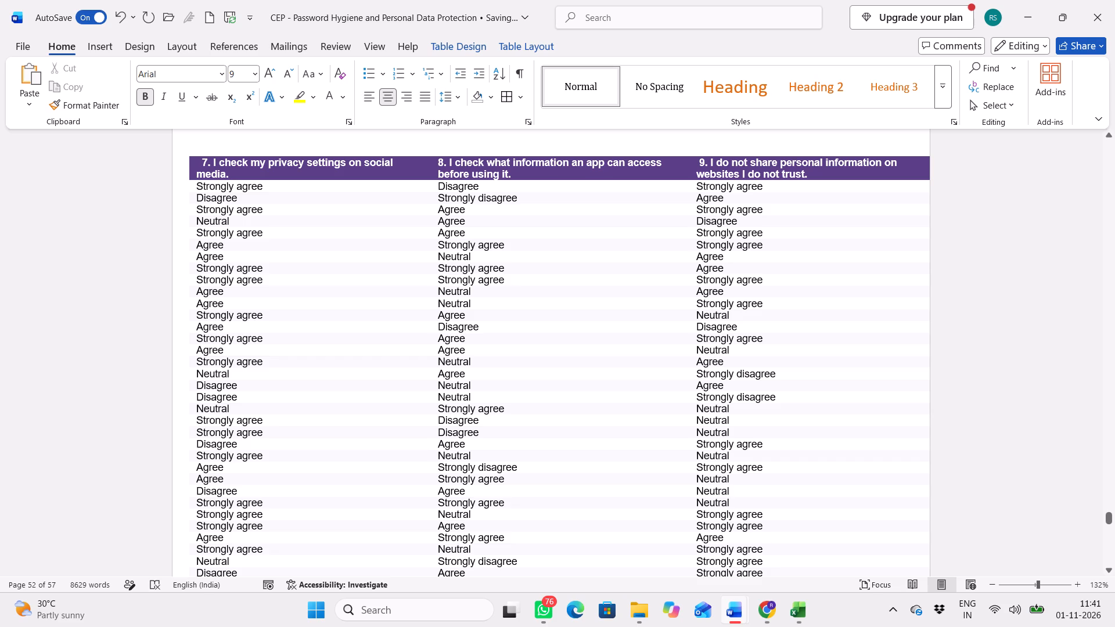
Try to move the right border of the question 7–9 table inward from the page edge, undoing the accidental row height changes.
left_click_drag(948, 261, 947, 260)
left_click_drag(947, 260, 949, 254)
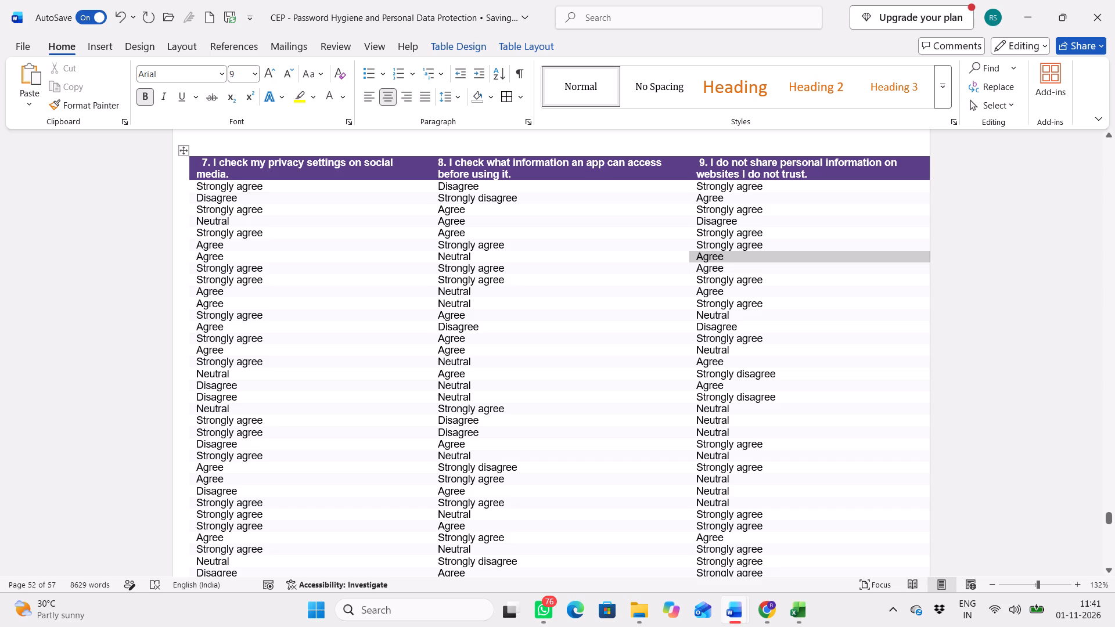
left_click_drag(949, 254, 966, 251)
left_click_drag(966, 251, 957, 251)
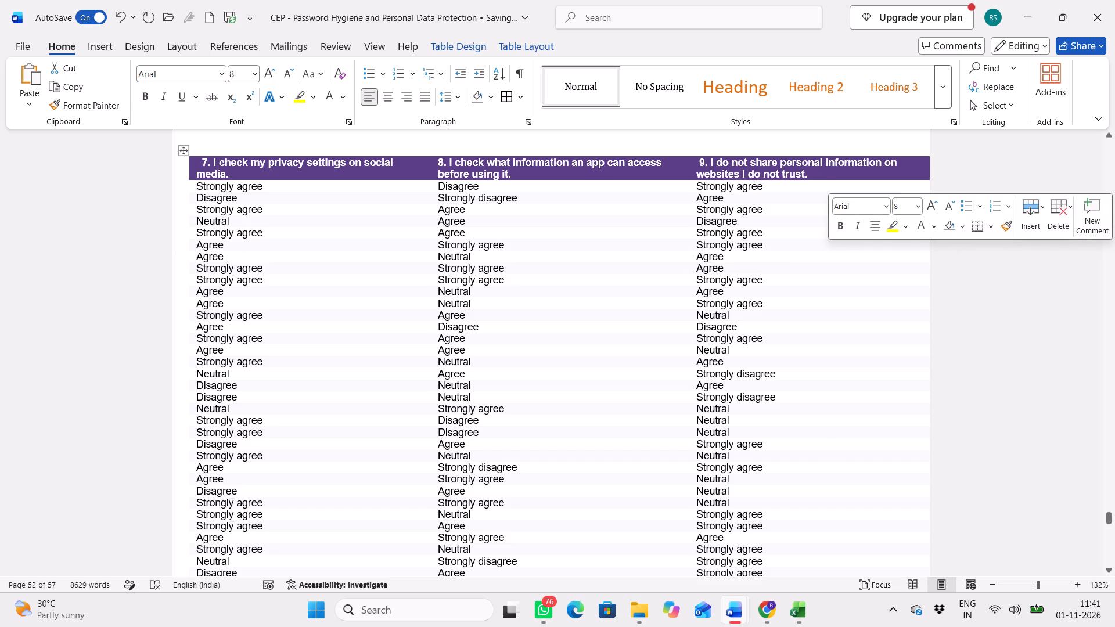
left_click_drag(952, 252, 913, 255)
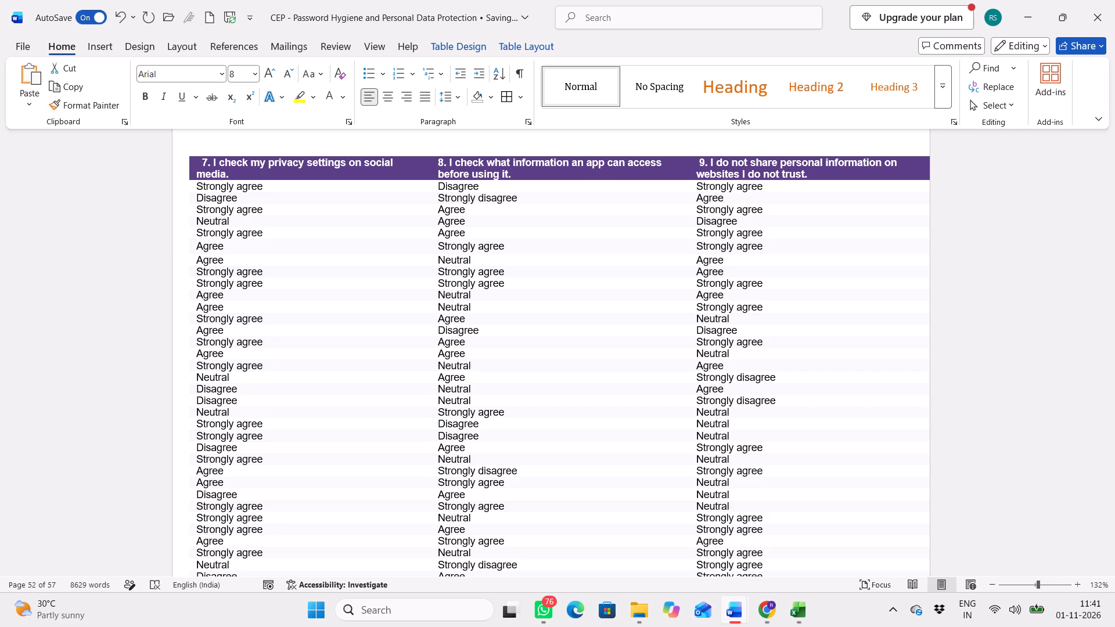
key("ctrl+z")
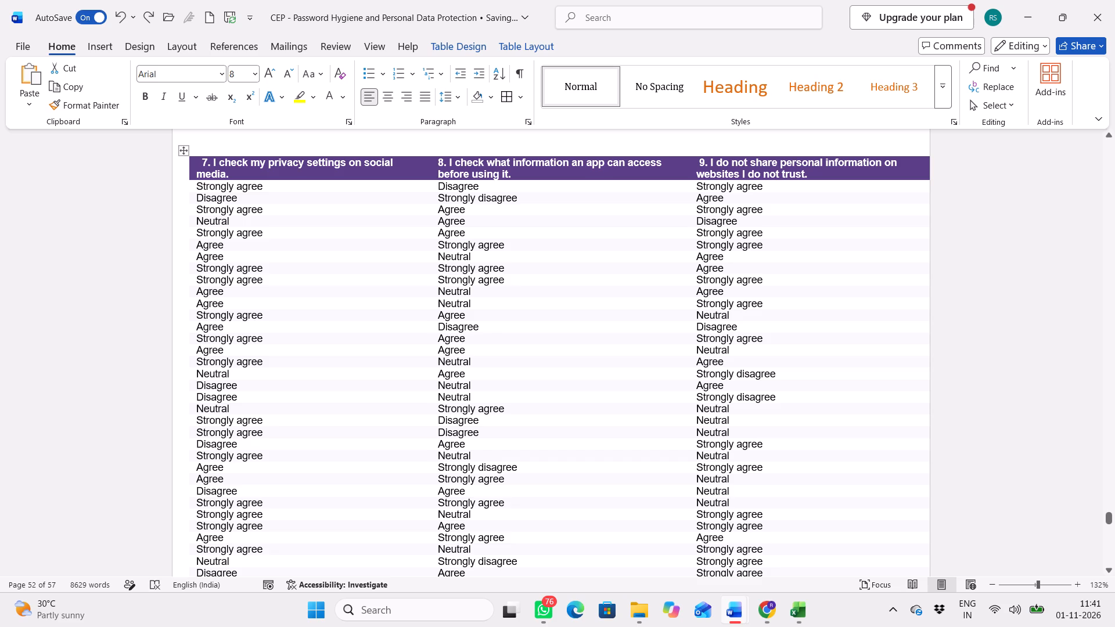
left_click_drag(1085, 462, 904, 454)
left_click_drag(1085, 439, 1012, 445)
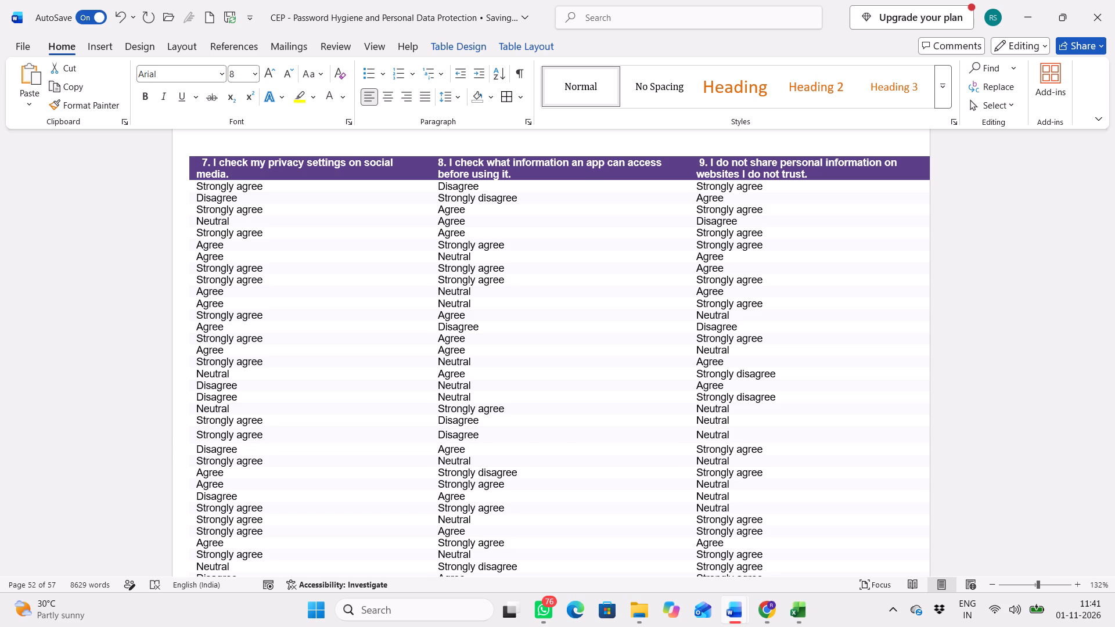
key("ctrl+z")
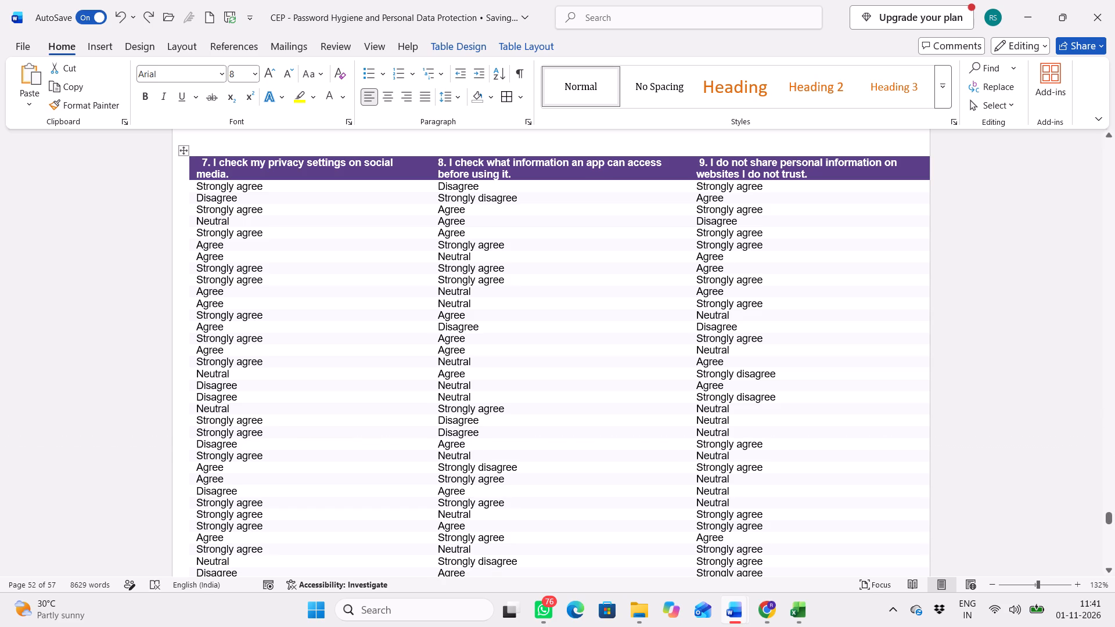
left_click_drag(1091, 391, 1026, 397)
Apply borders to all cells of the question 7–9 table.
left_click(183, 151)
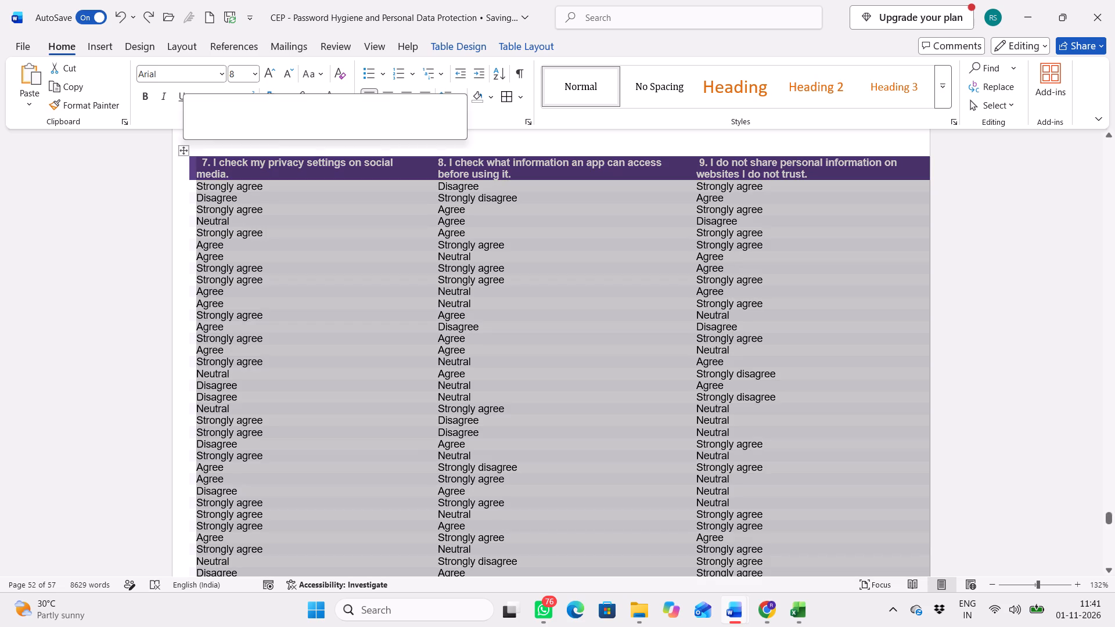
left_click(503, 100)
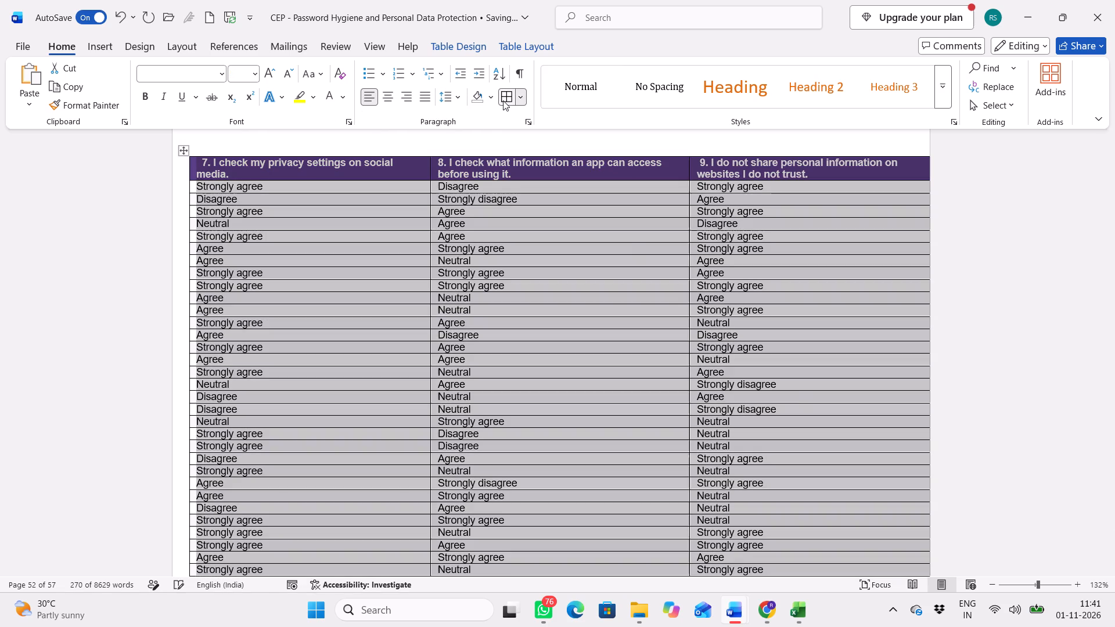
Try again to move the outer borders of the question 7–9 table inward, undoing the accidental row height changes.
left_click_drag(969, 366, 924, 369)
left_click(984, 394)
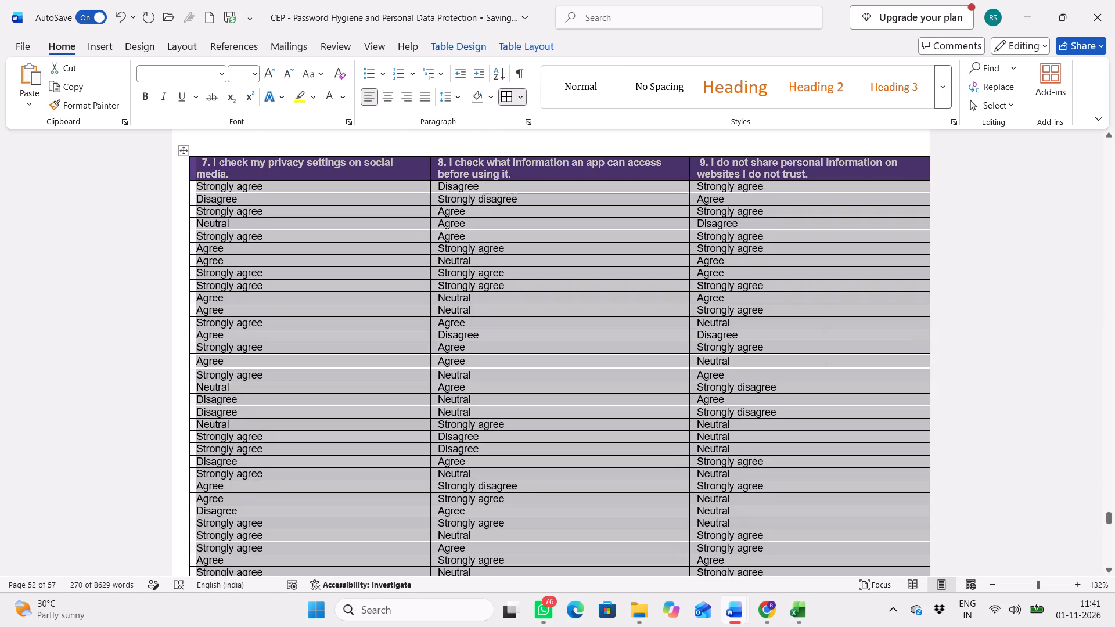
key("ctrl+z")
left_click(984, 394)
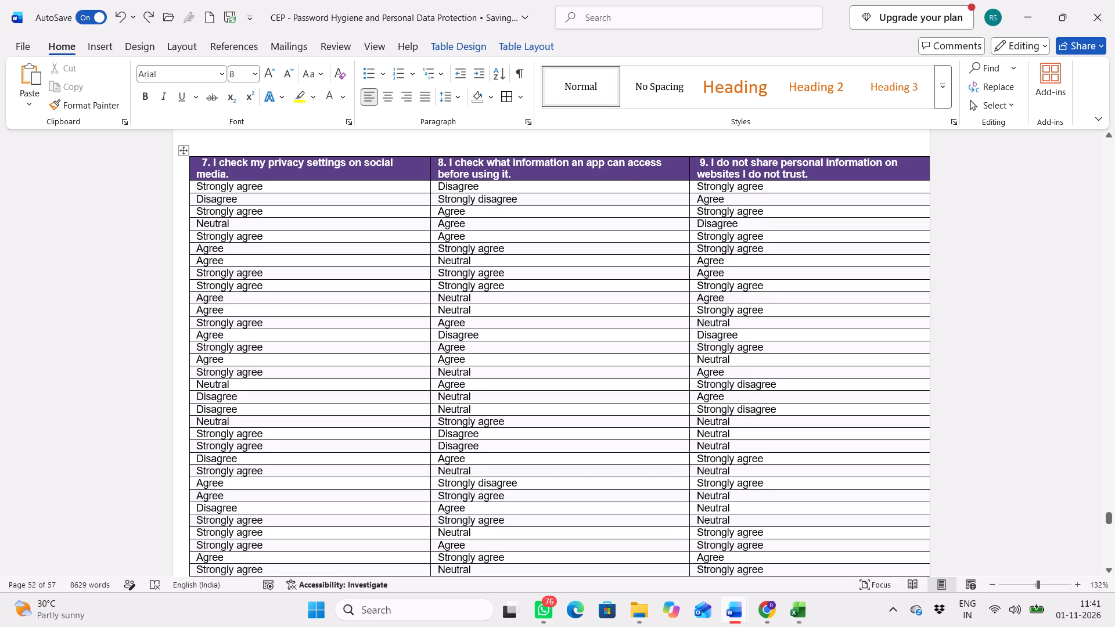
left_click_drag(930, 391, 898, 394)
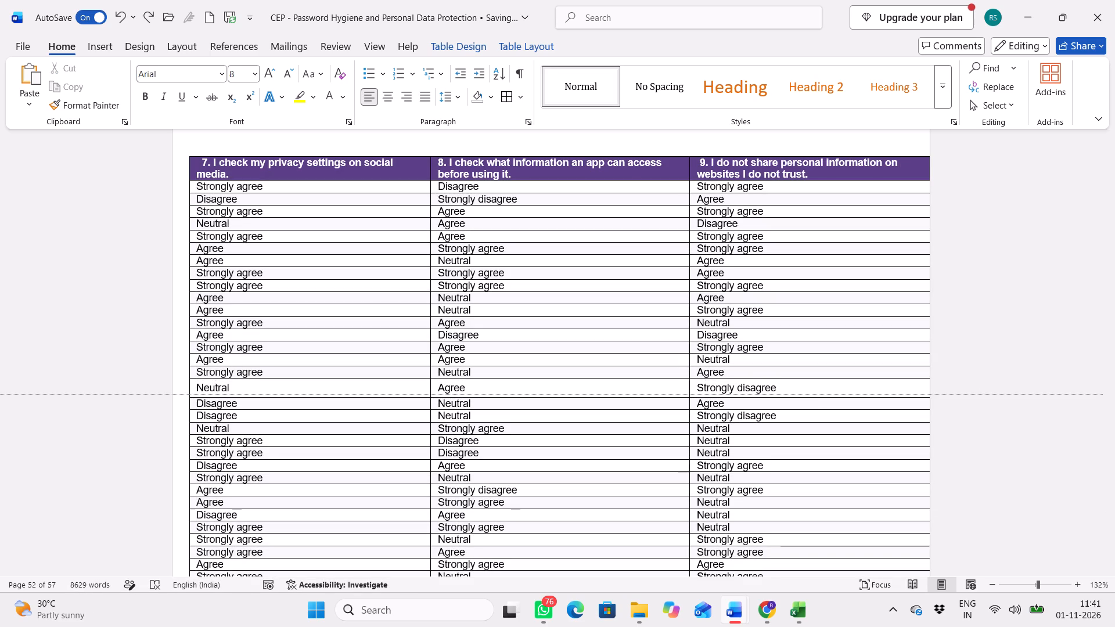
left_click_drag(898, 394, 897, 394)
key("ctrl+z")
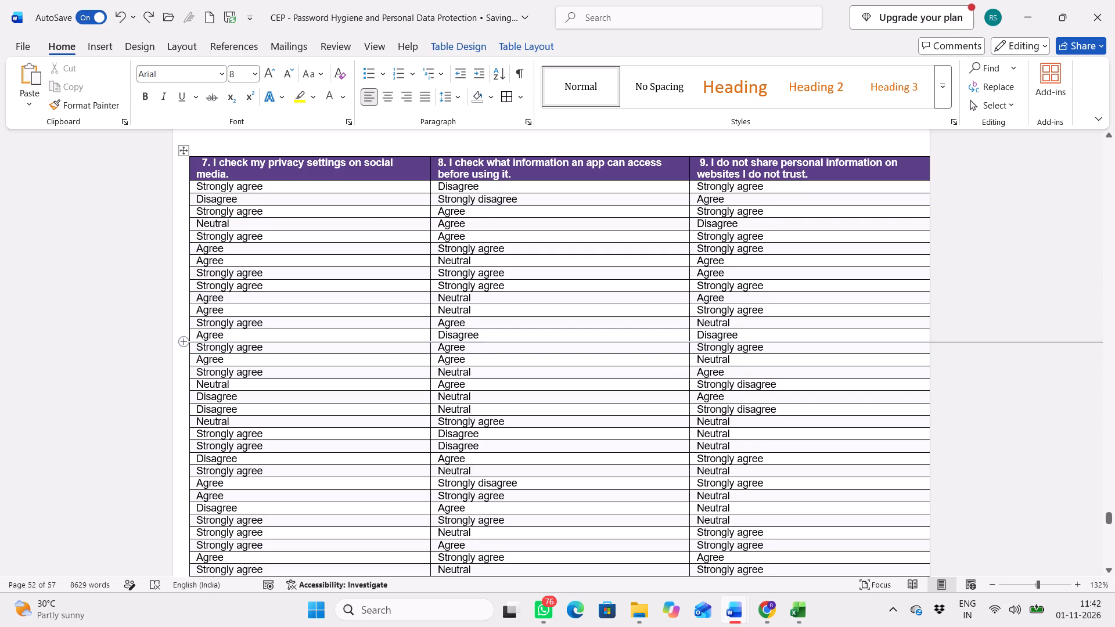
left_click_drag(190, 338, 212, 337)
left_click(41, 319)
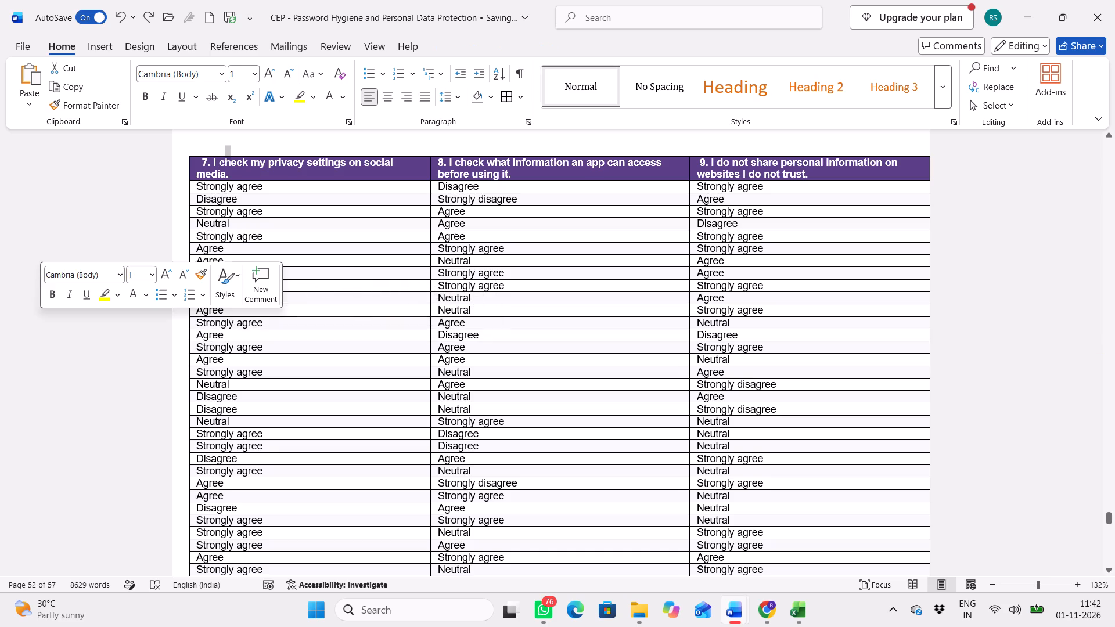
Narrow the question 9 column by moving its right border inward, bringing the question 10 column that runs off the page into view.
scroll(196, 464, "up", 1)
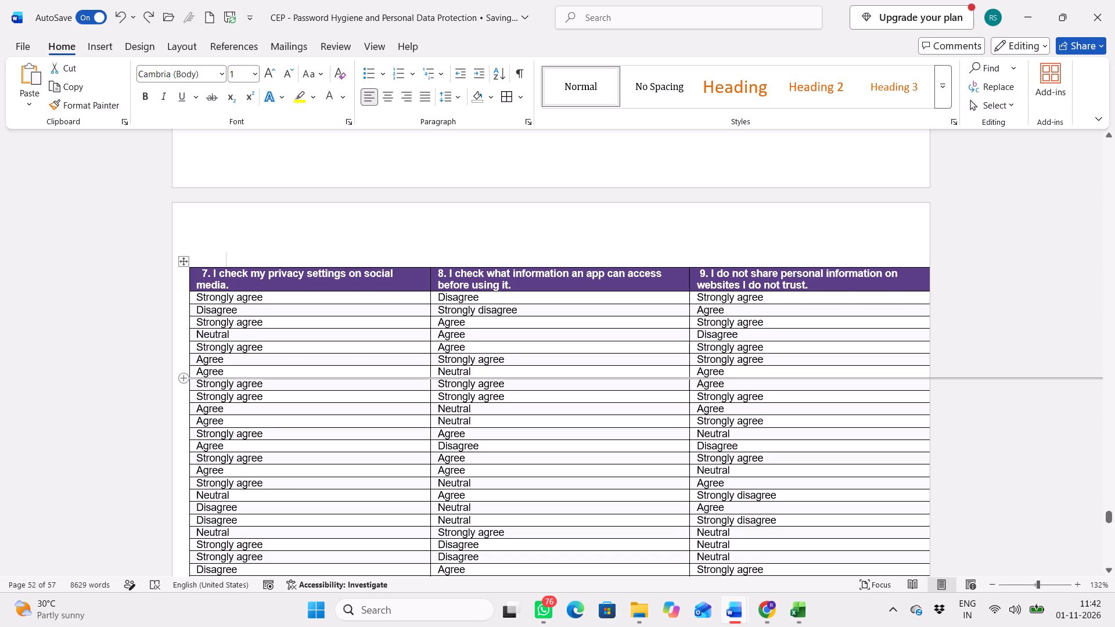
scroll(928, 309, "down", 3)
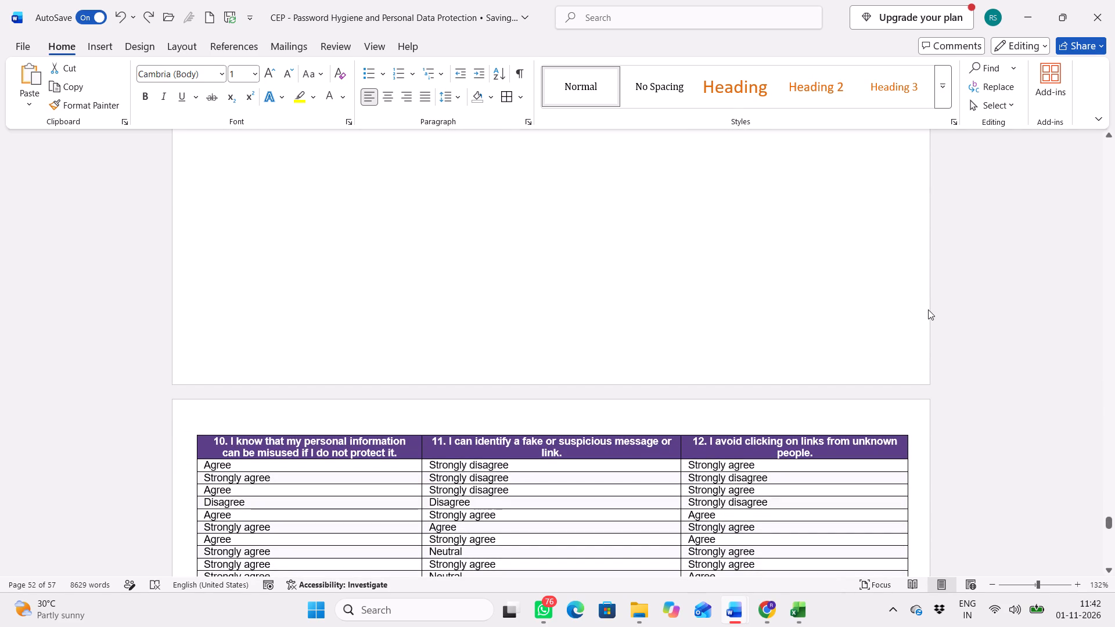
scroll(928, 309, "down", 1)
scroll(928, 309, "up", 3)
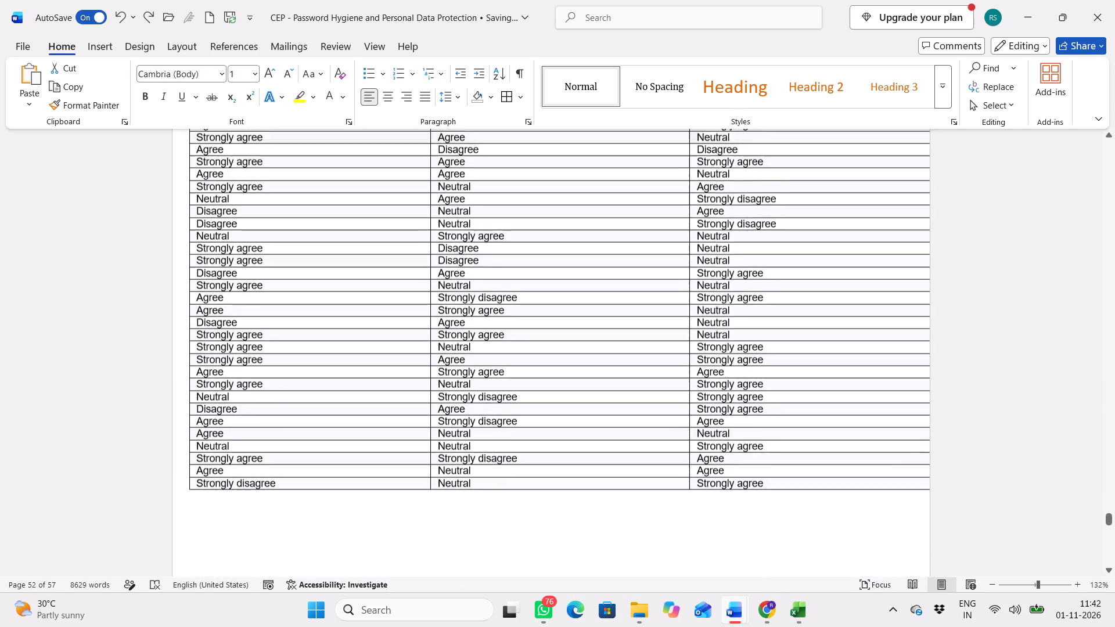
scroll(928, 309, "up", 2)
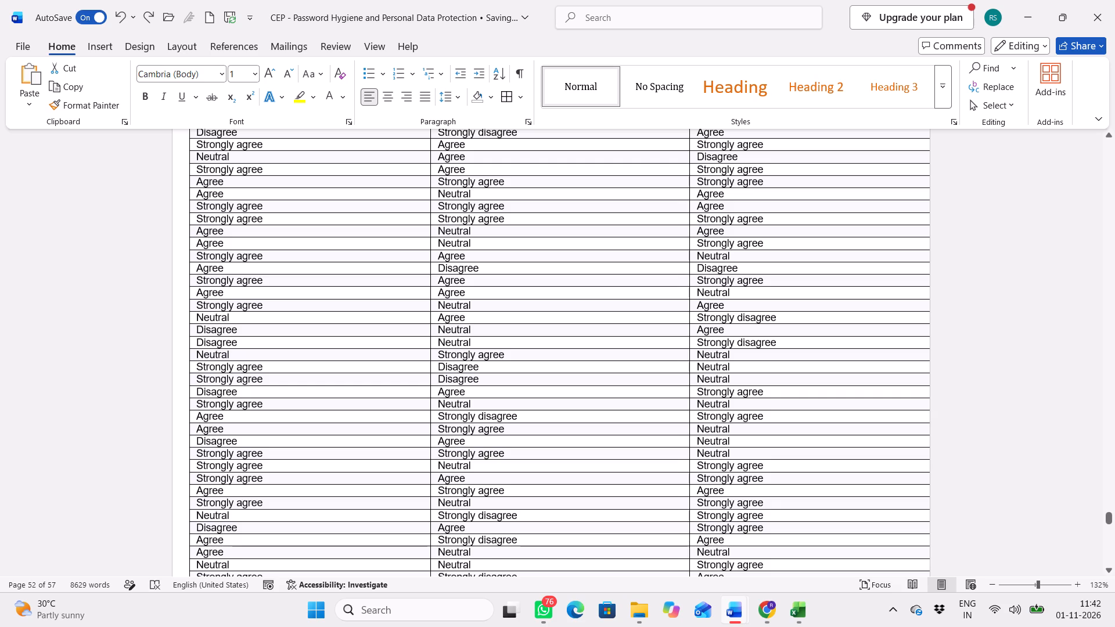
left_click_drag(946, 304, 875, 315)
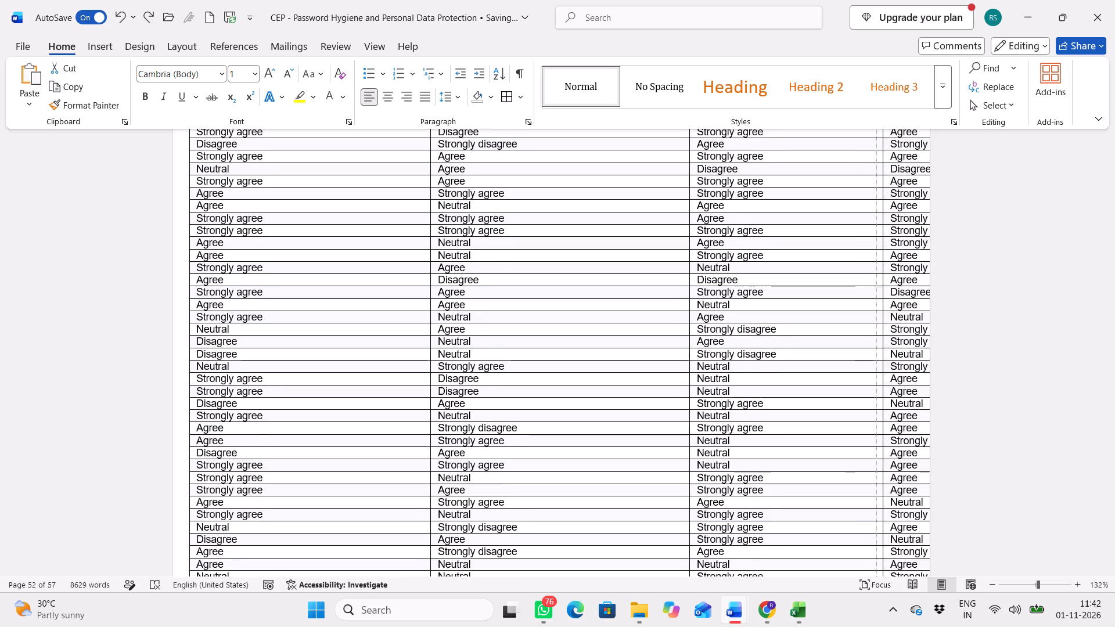
left_click_drag(875, 315, 779, 333)
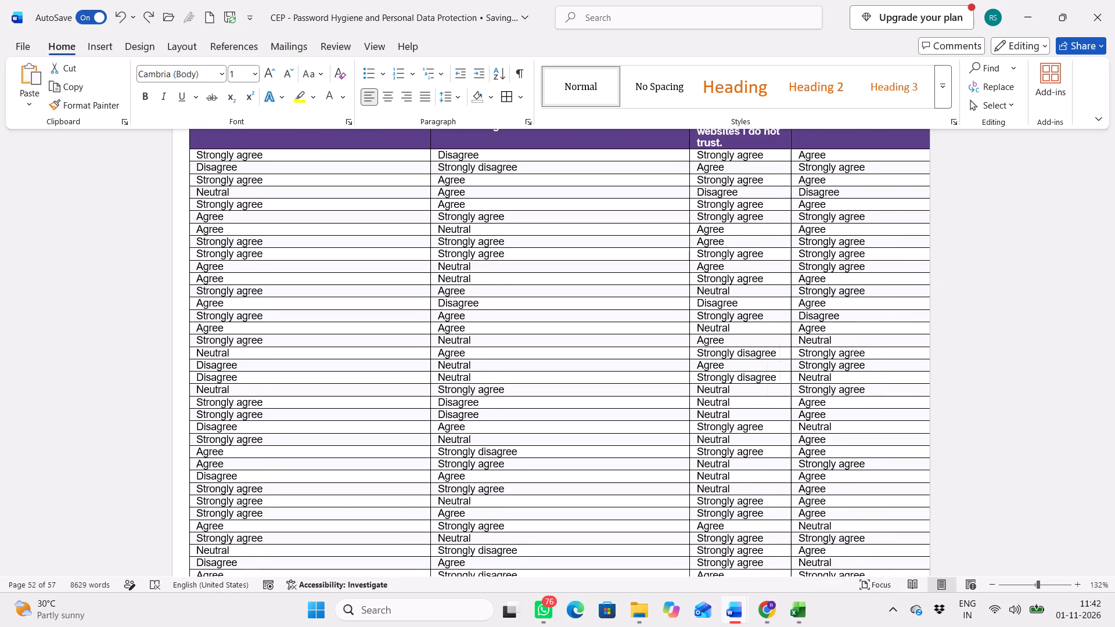
left_click_drag(779, 333, 650, 332)
Delete the entire question 10 column from the question 7–9 table.
scroll(650, 332, "up", 1)
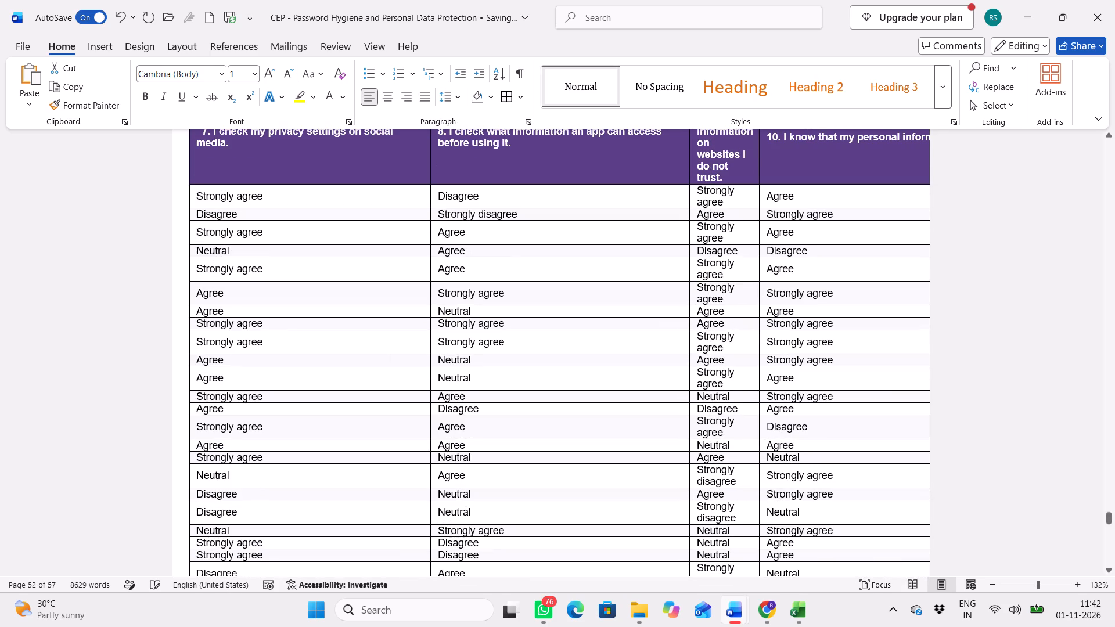
scroll(650, 332, "up", 1)
right_click(870, 258)
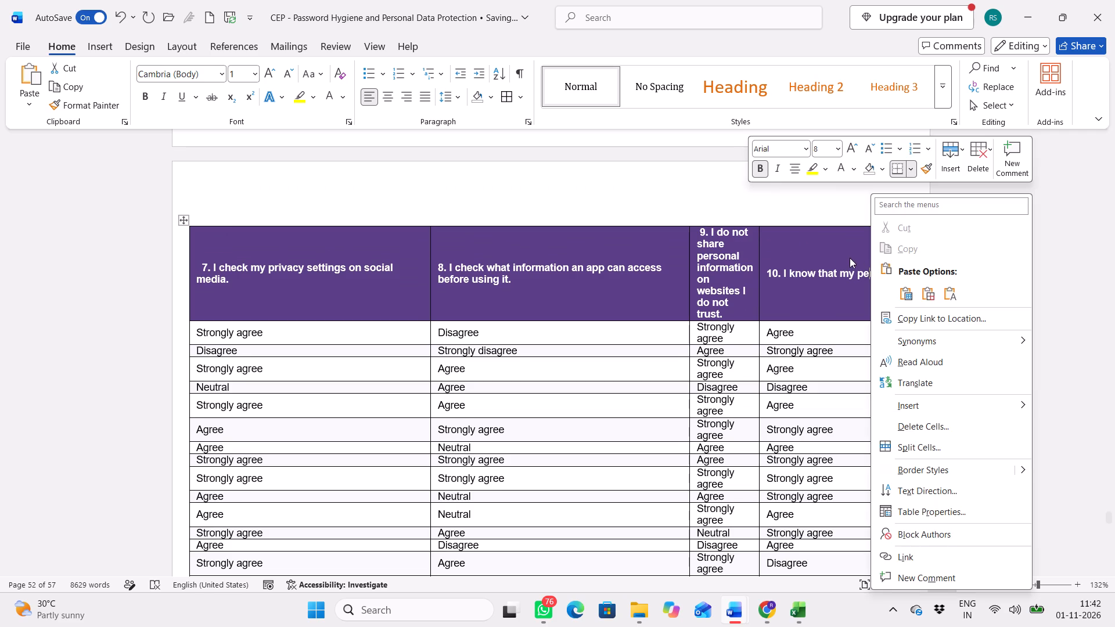
left_click_drag(819, 251, 843, 255)
right_click(843, 255)
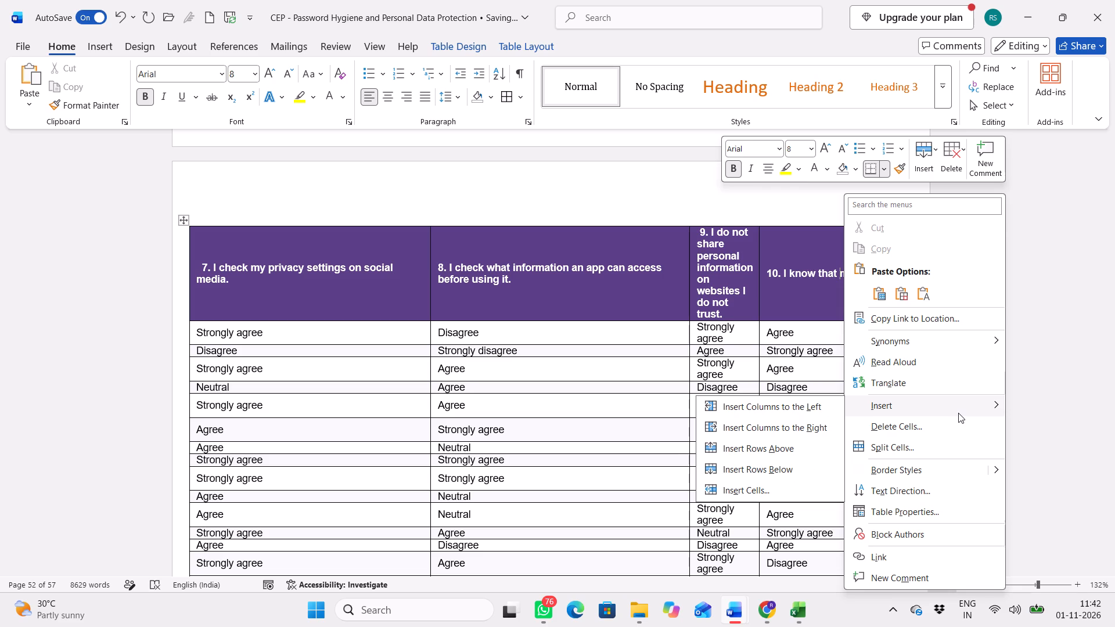
left_click(958, 428)
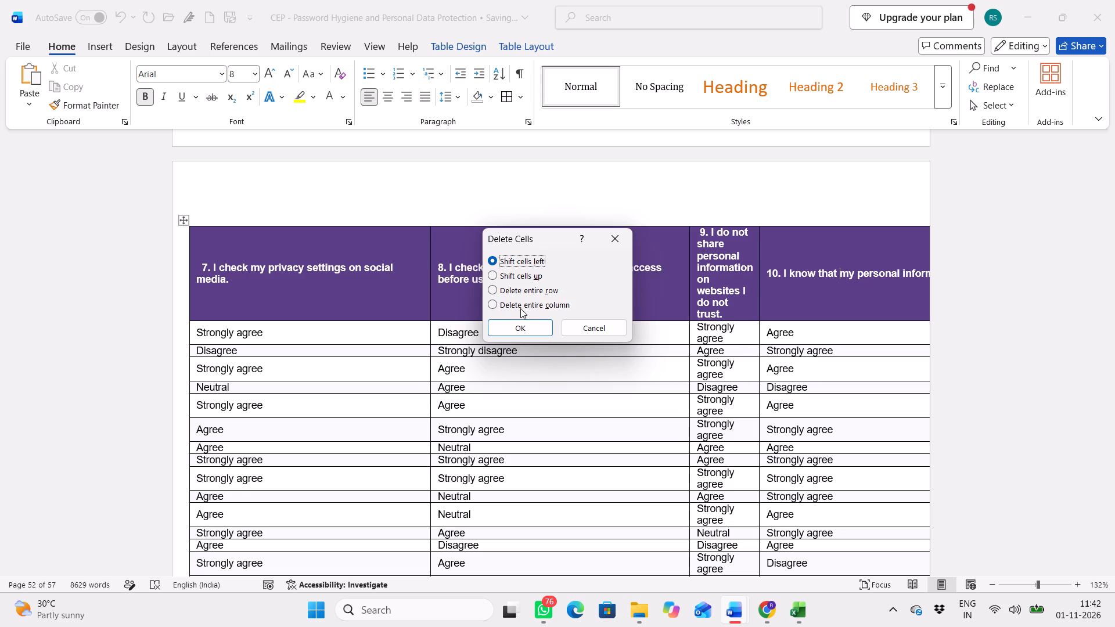
left_click(489, 305)
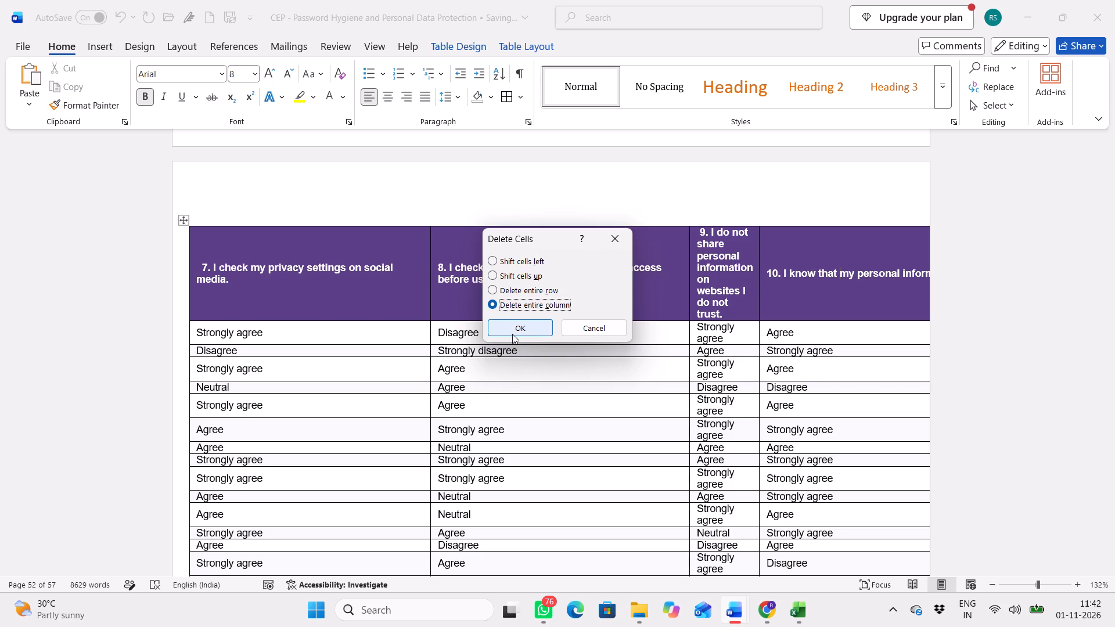
left_click(512, 334)
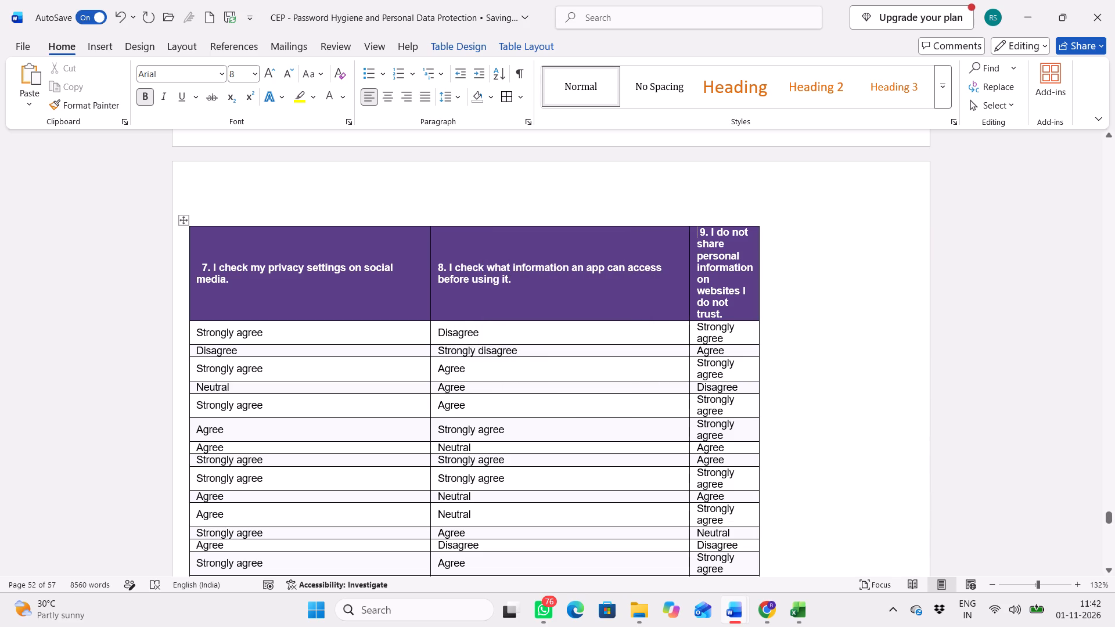
Widen the question 9 column by moving the table's right border outward, keeping it just inside the page edge.
left_click_drag(757, 459, 869, 446)
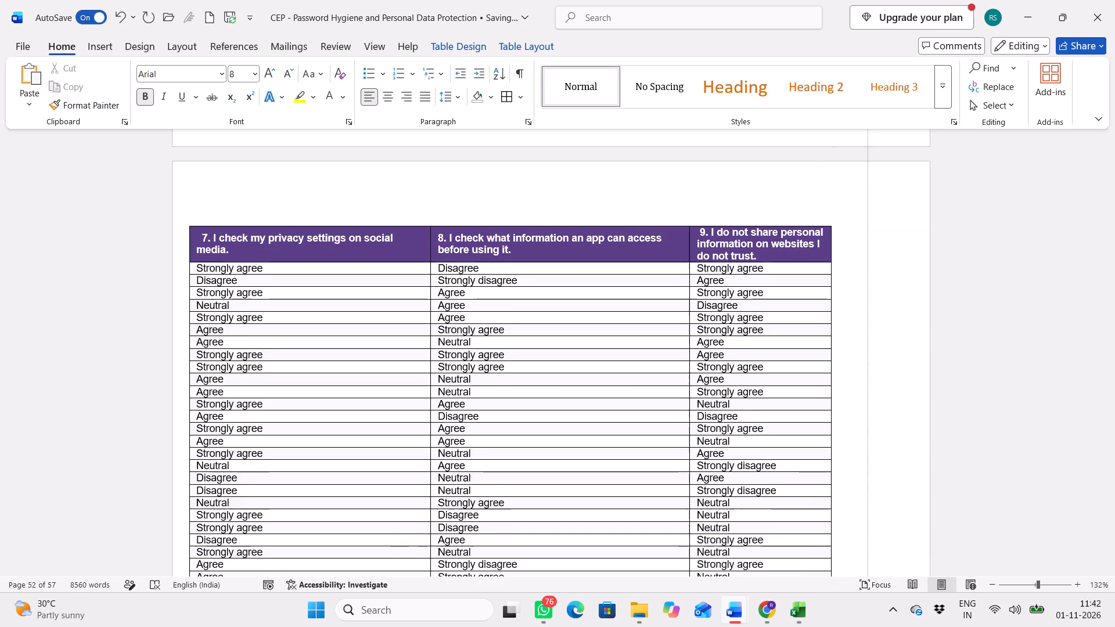
left_click_drag(869, 446, 919, 442)
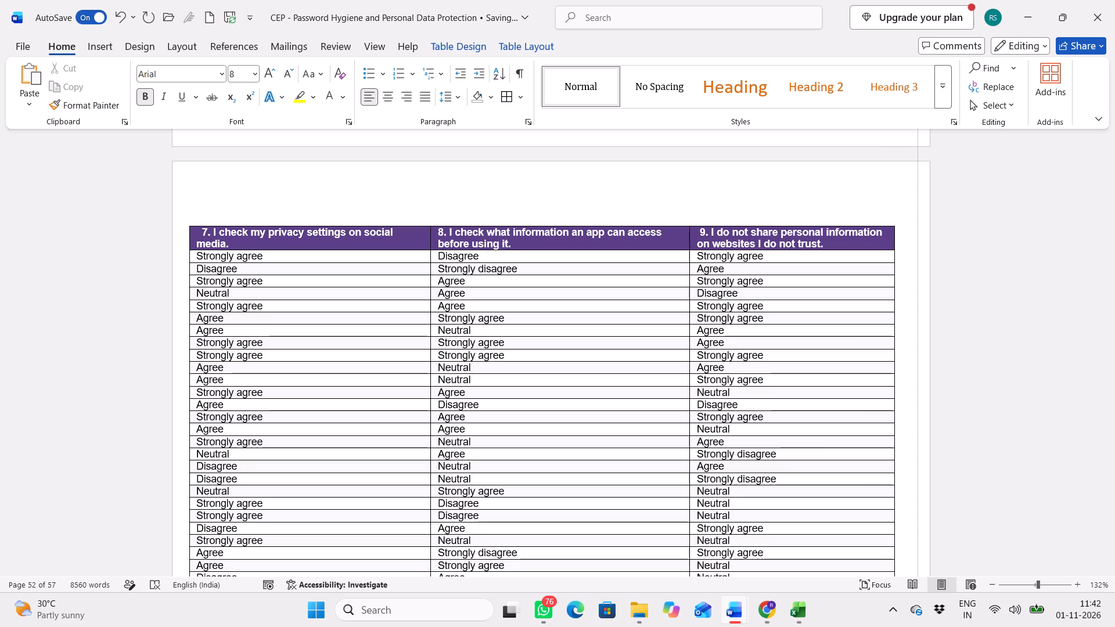
left_click_drag(919, 442, 920, 443)
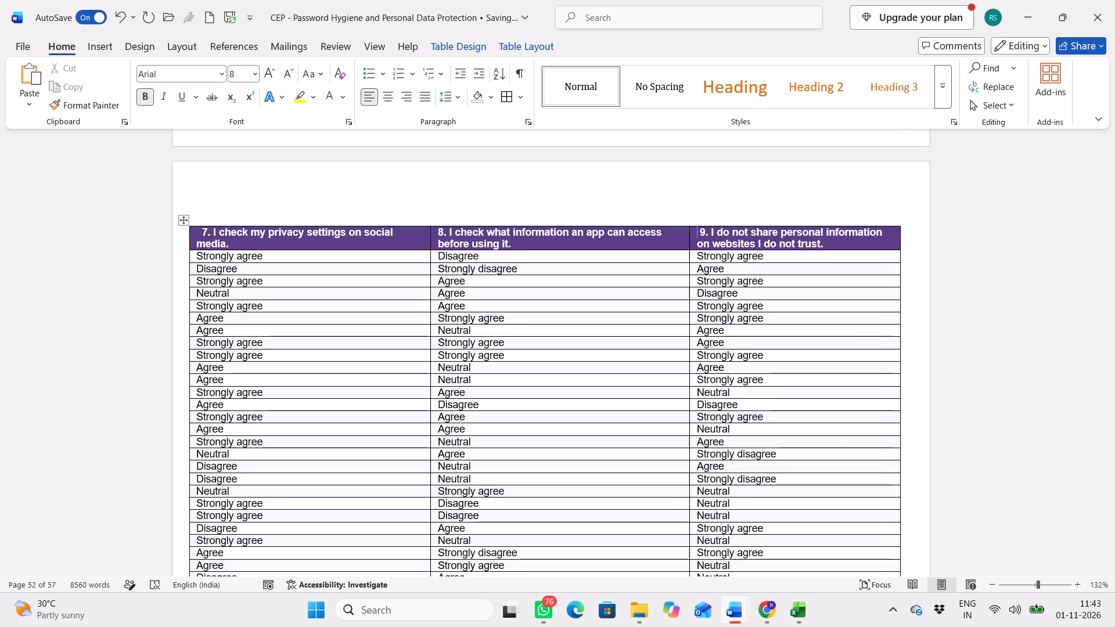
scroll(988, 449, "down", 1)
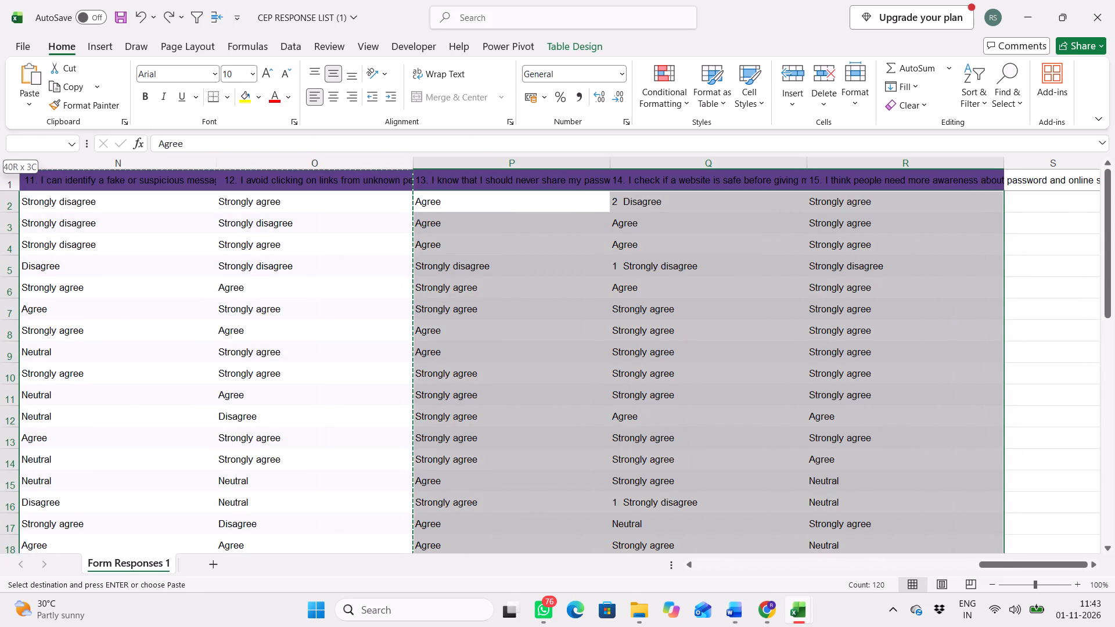
In the Excel response list, select all answers to questions 13–15, columns P to R from row 2 through row 41.
left_click_drag(884, 600, 943, 581)
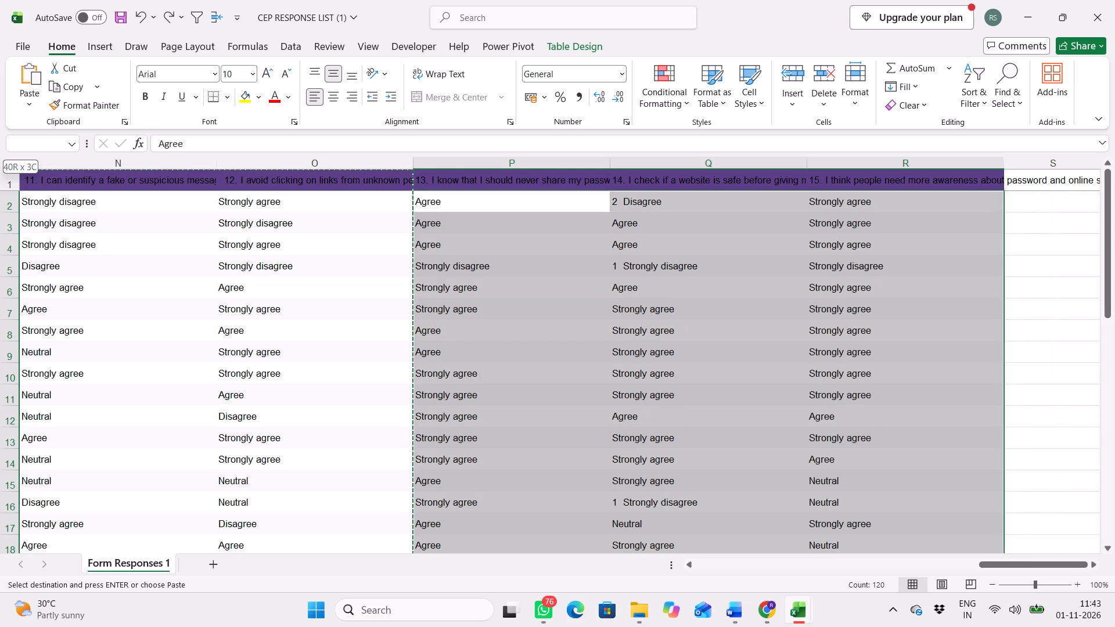
left_click_drag(943, 581, 940, 578)
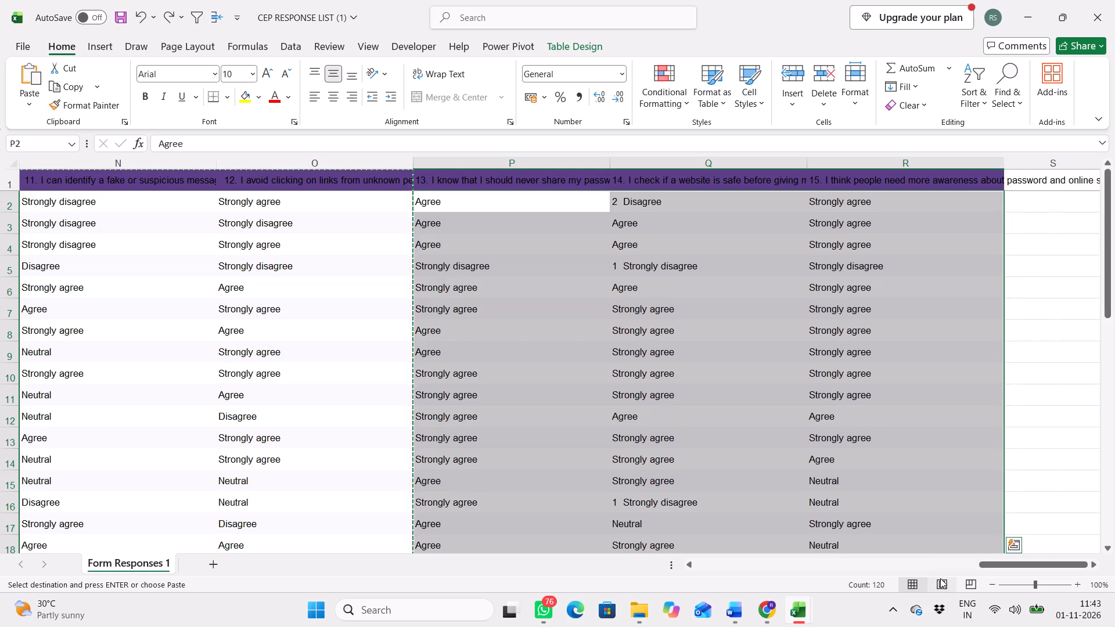
key("ctrl+shift+Down")
scroll(940, 578, "up", 5)
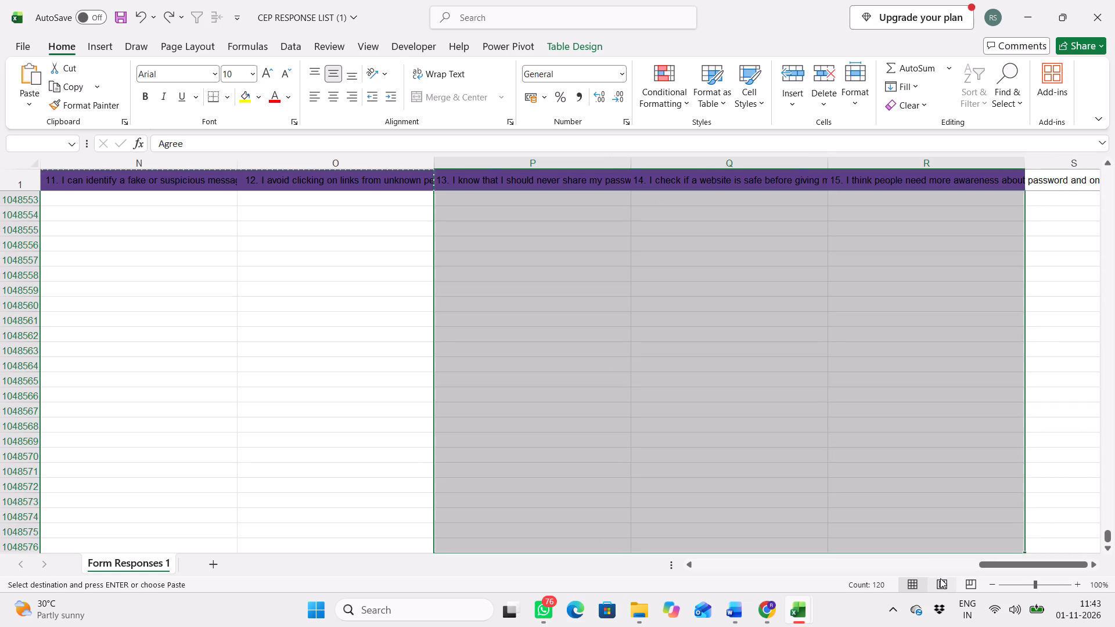
scroll(940, 578, "down", 1)
scroll(940, 578, "up", 1)
key("ctrl+shift+Up")
scroll(940, 578, "up", 1)
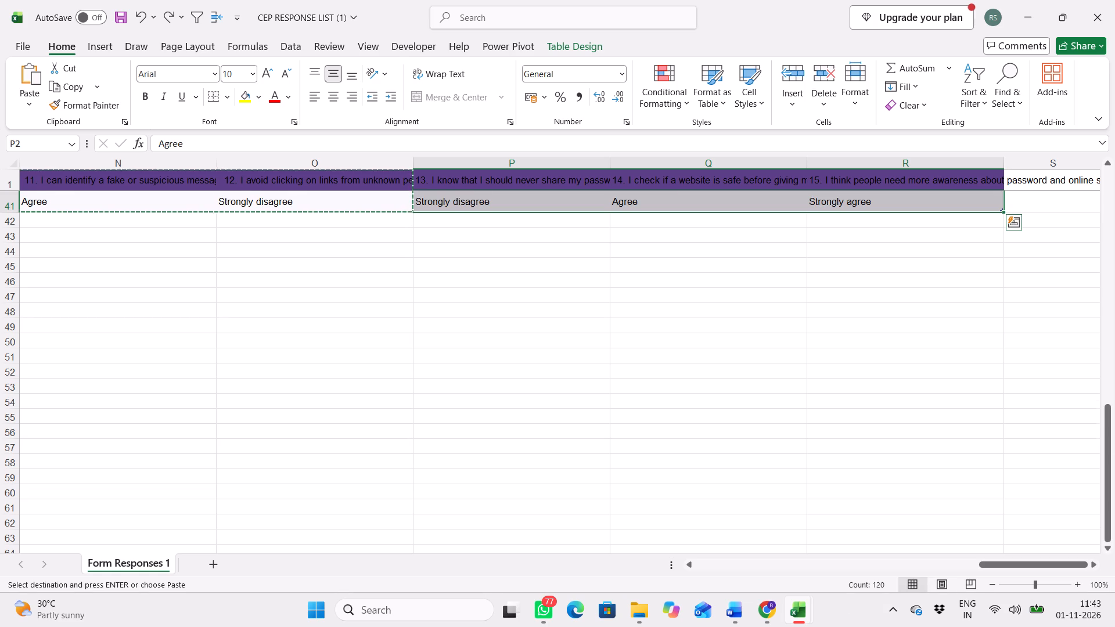
scroll(805, 509, "up", 7)
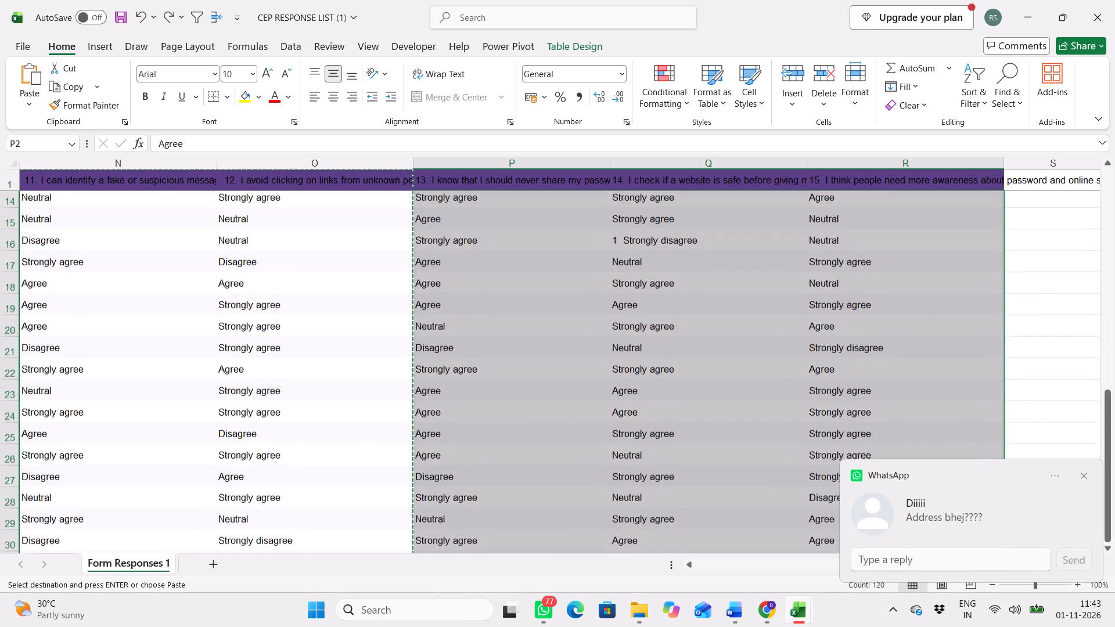
scroll(805, 509, "up", 1)
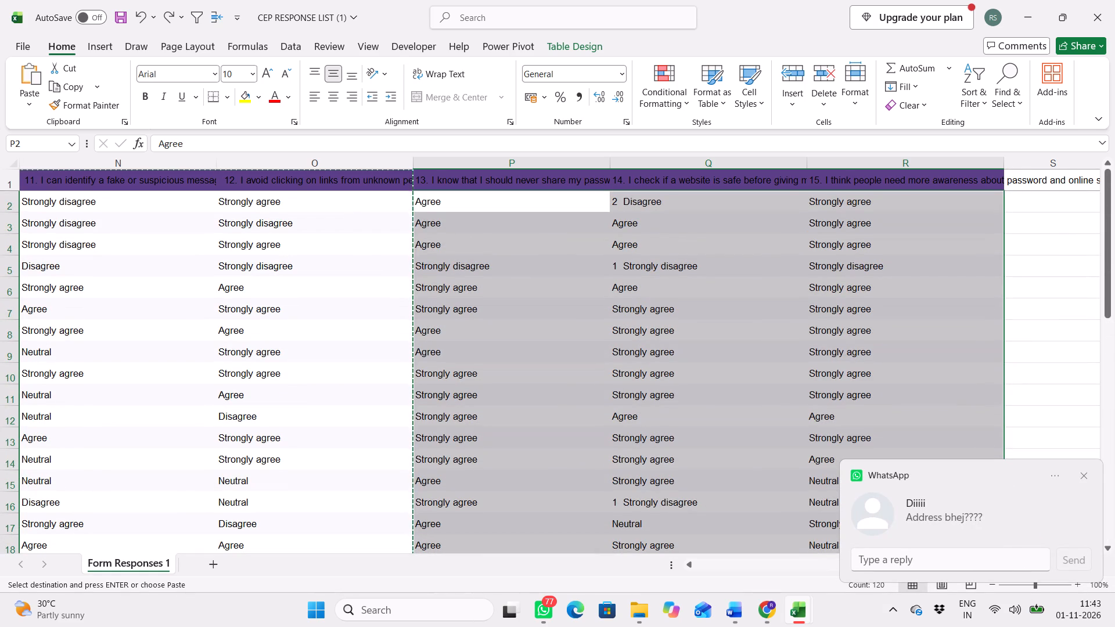
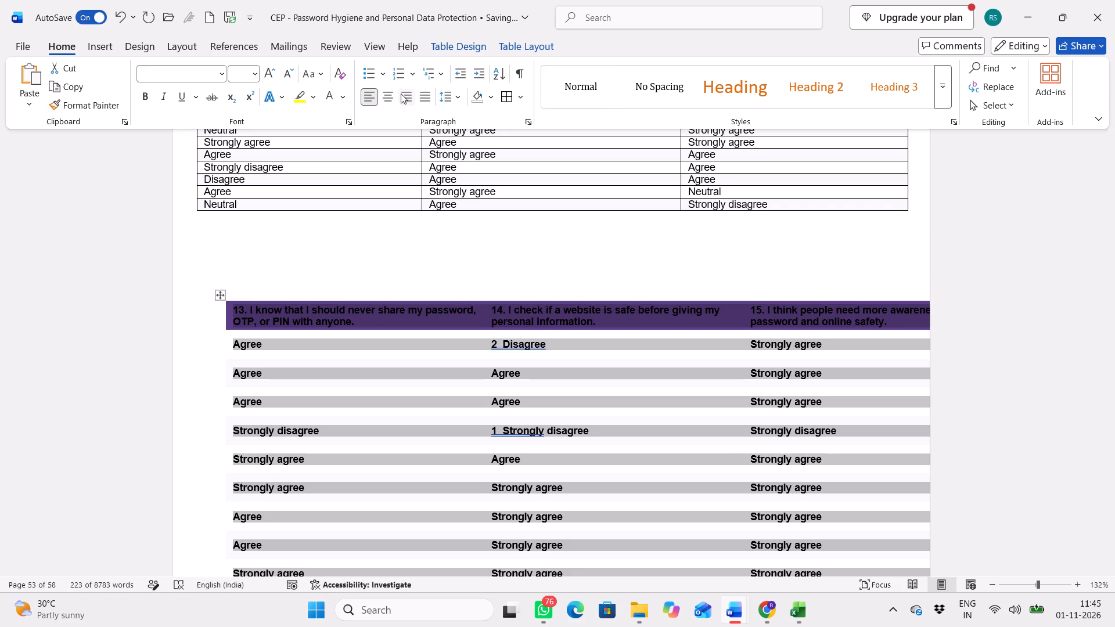
Apply default cell margins of 0" top and bottom to the question 13–15 table.
left_click(527, 42)
left_click(897, 72)
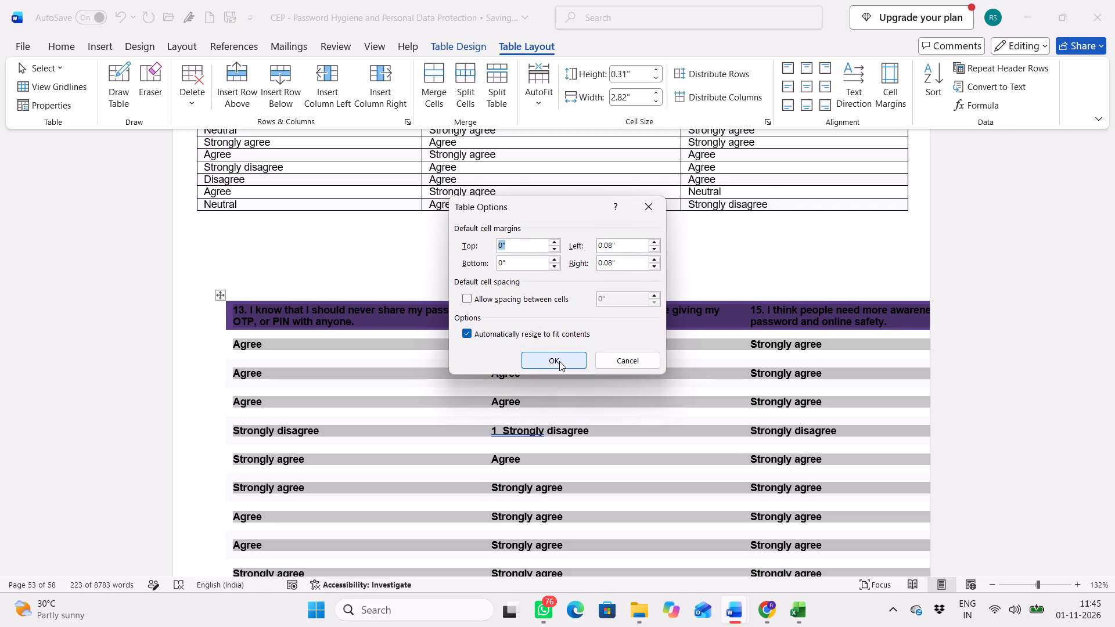
left_click(559, 361)
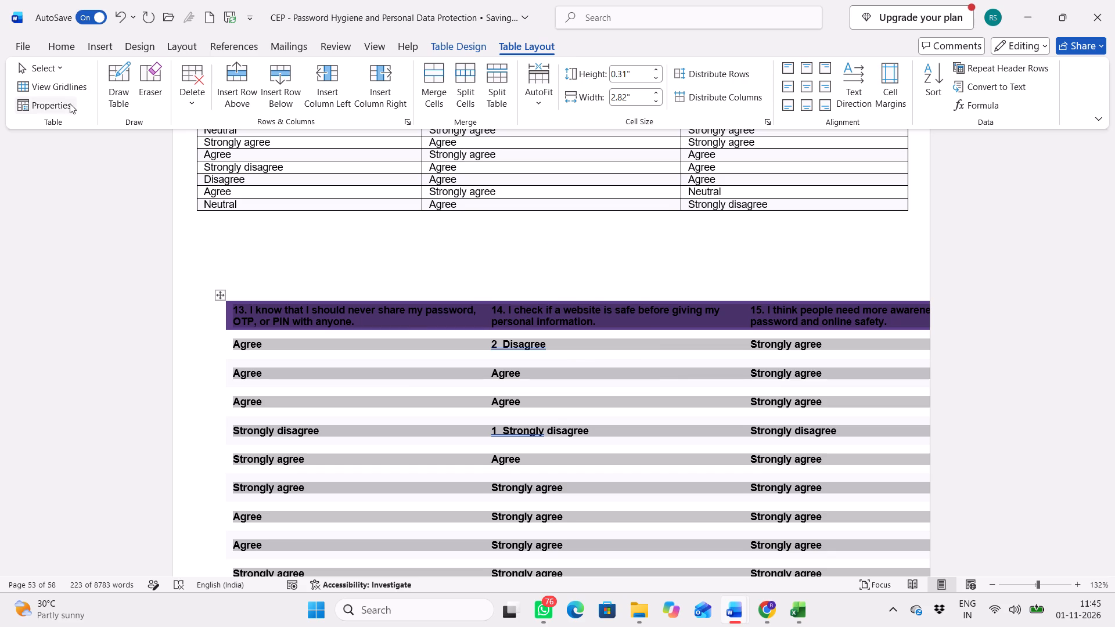
Check the ChatGPT table-fitting instructions and the question 13–15 columns in the Excel response list, returning to the Word report.
key("alt+Tab")
key("alt+Tab")
key("alt+Tab")
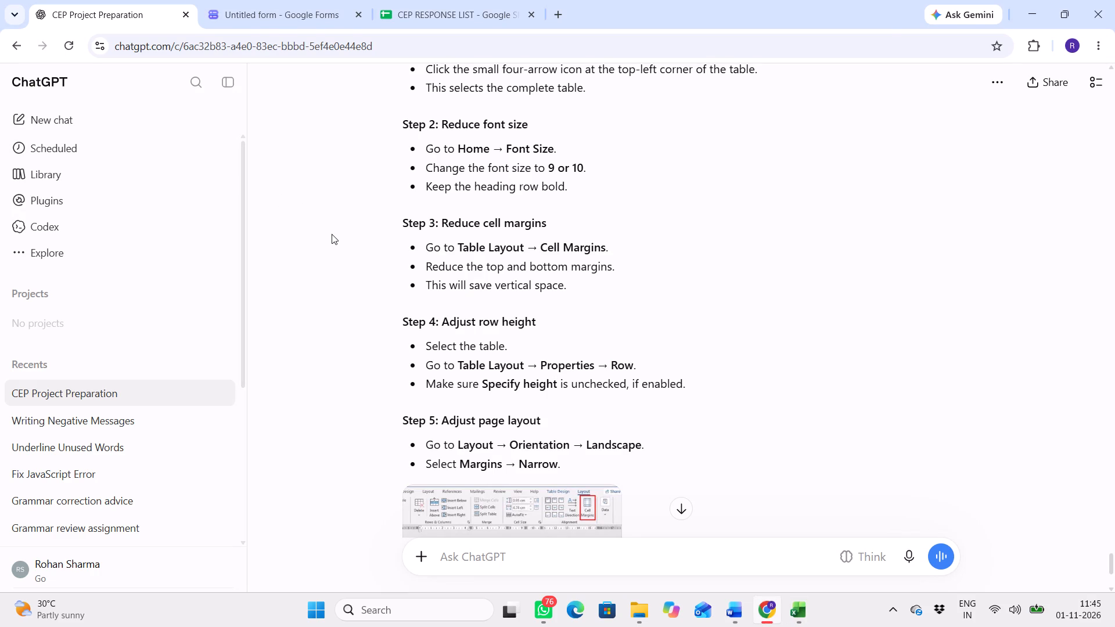
key("alt+Tab")
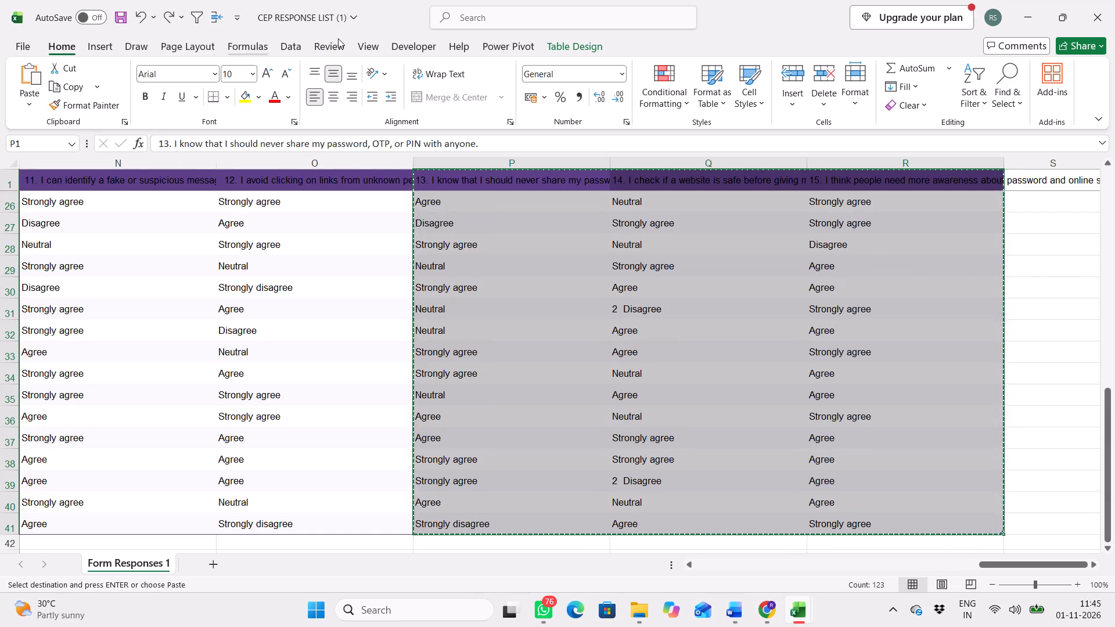
left_click(553, 48)
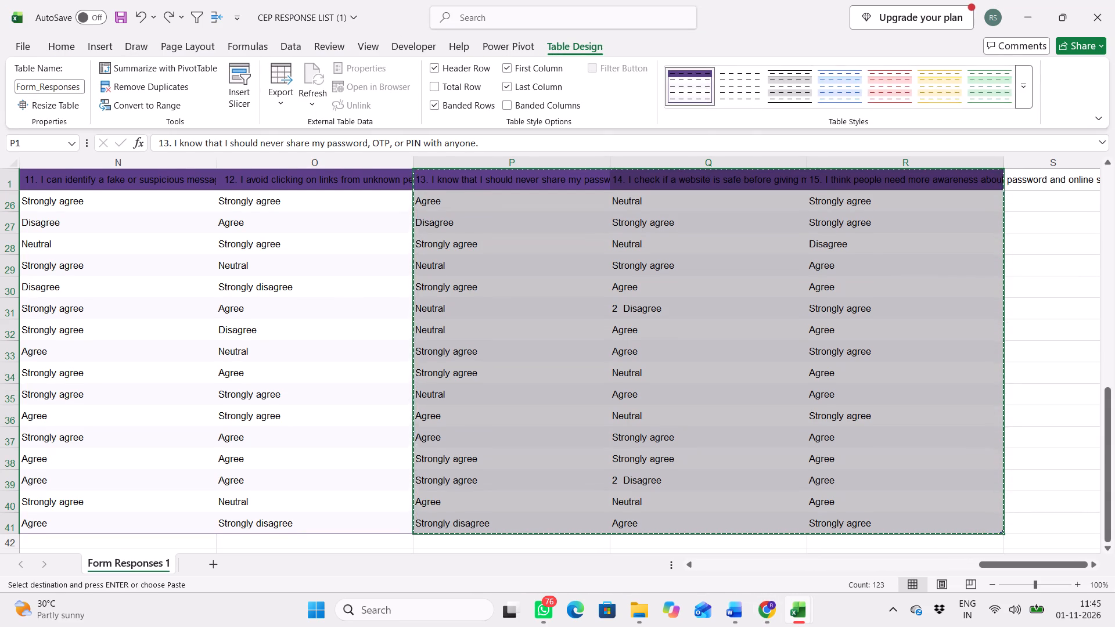
scroll(499, 215, "up", 3)
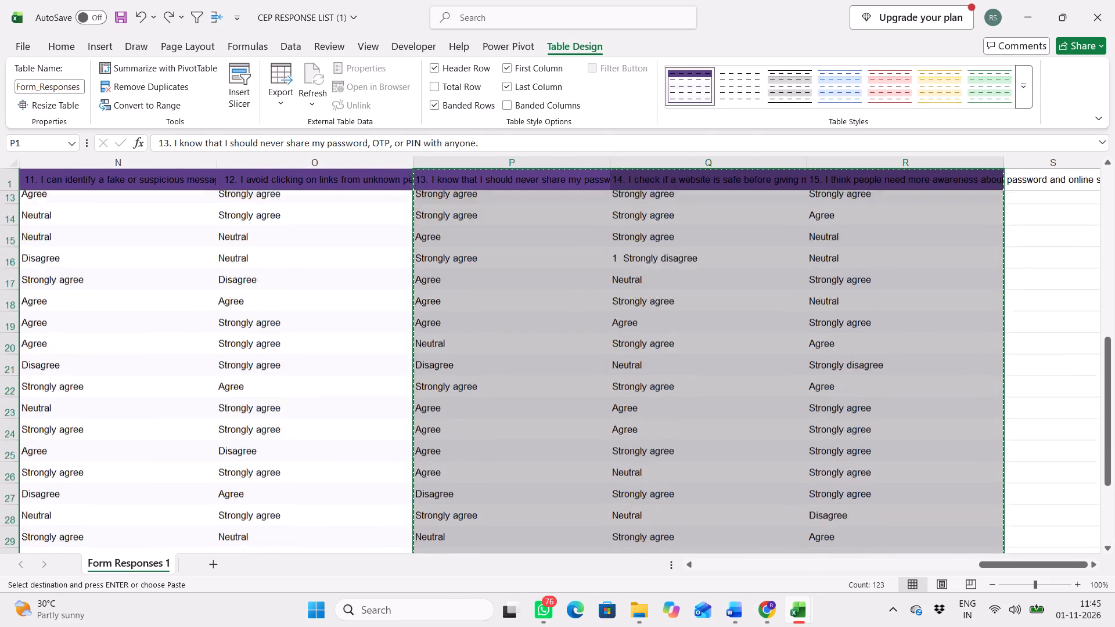
scroll(499, 215, "up", 2)
key("alt+Tab")
key("alt+Tab")
key("alt+Tab")
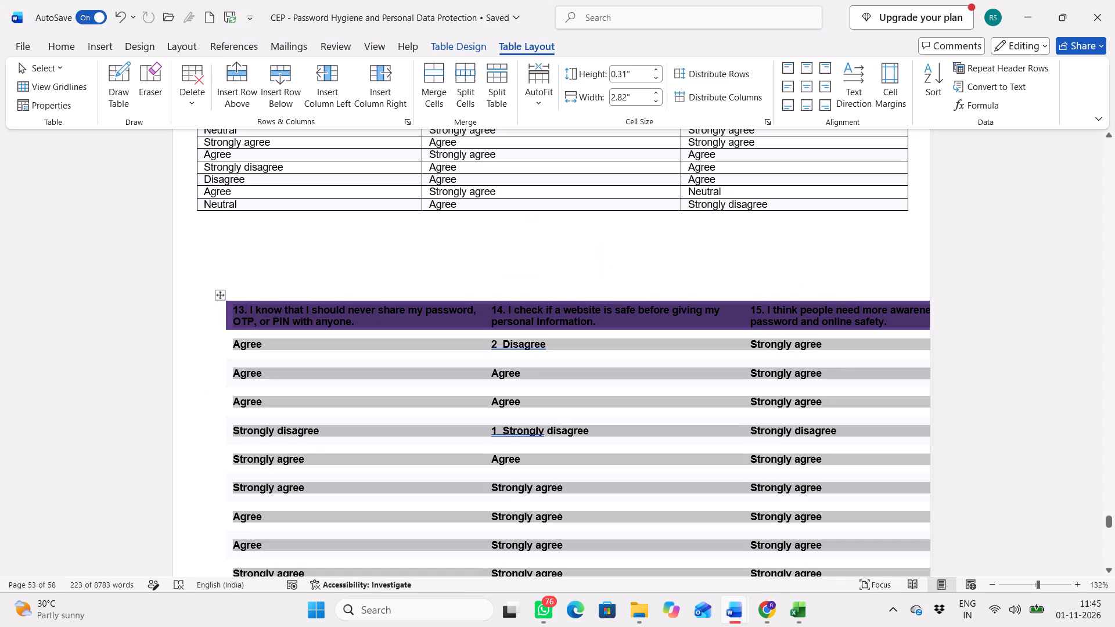
Turn off the specified row height for the whole question 13–15 table so its rows shrink to their text.
left_click(70, 105)
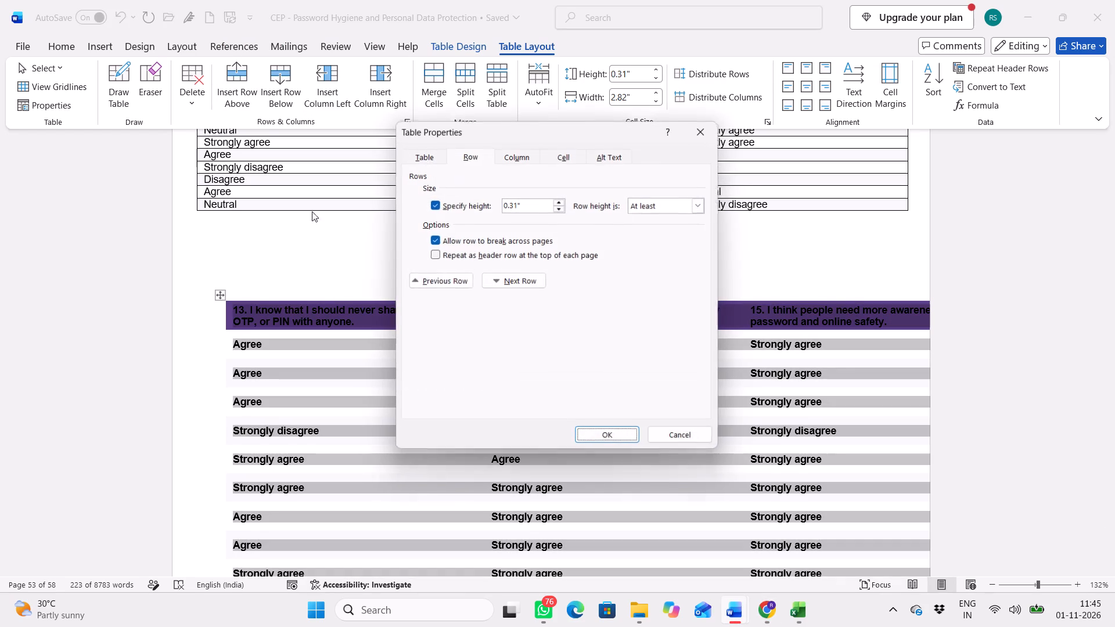
left_click(434, 202)
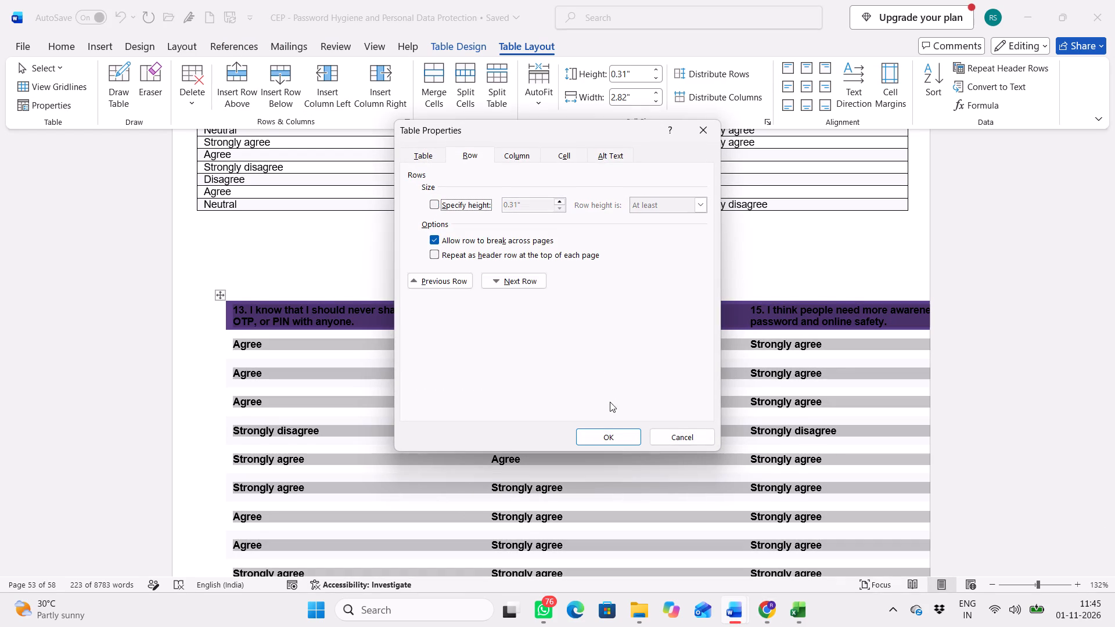
left_click(612, 432)
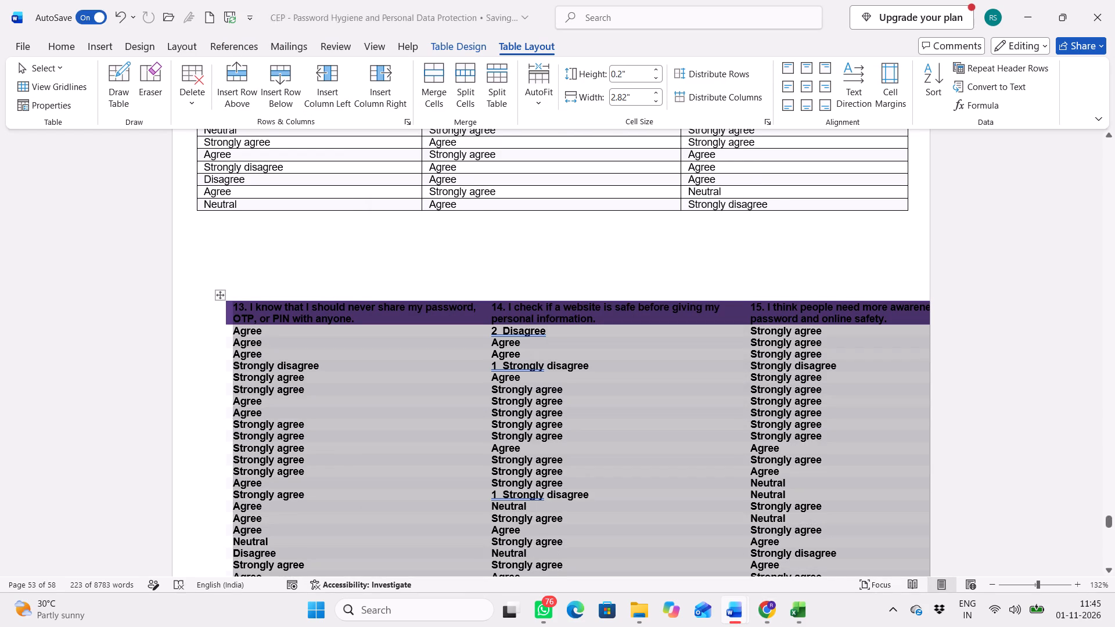
scroll(612, 432, "left", 2)
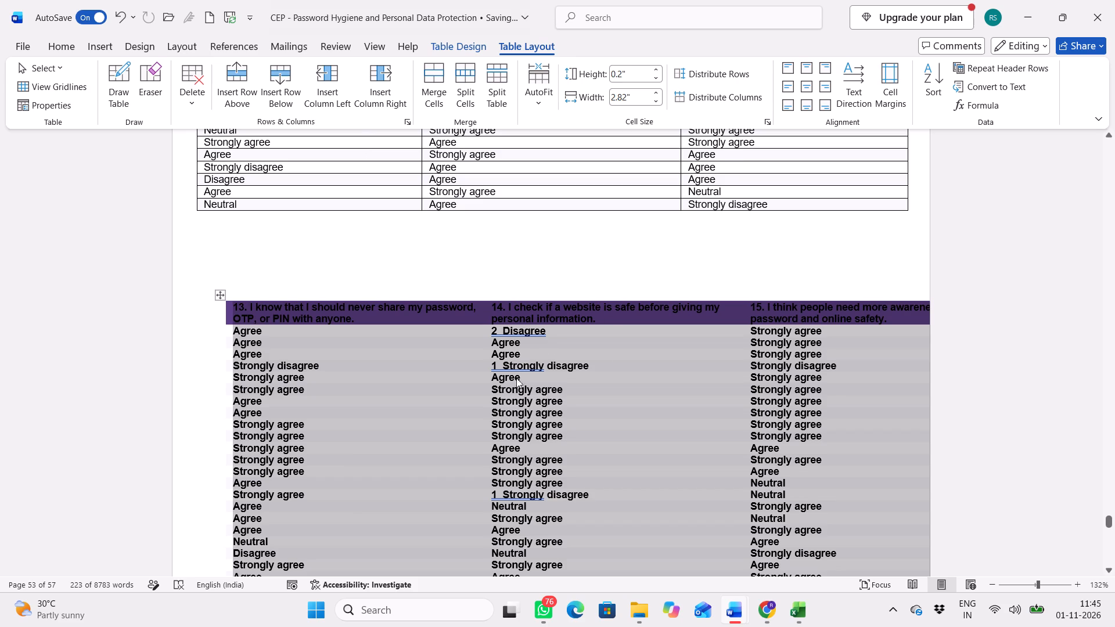
scroll(573, 419, "down", 3)
scroll(573, 419, "up", 1)
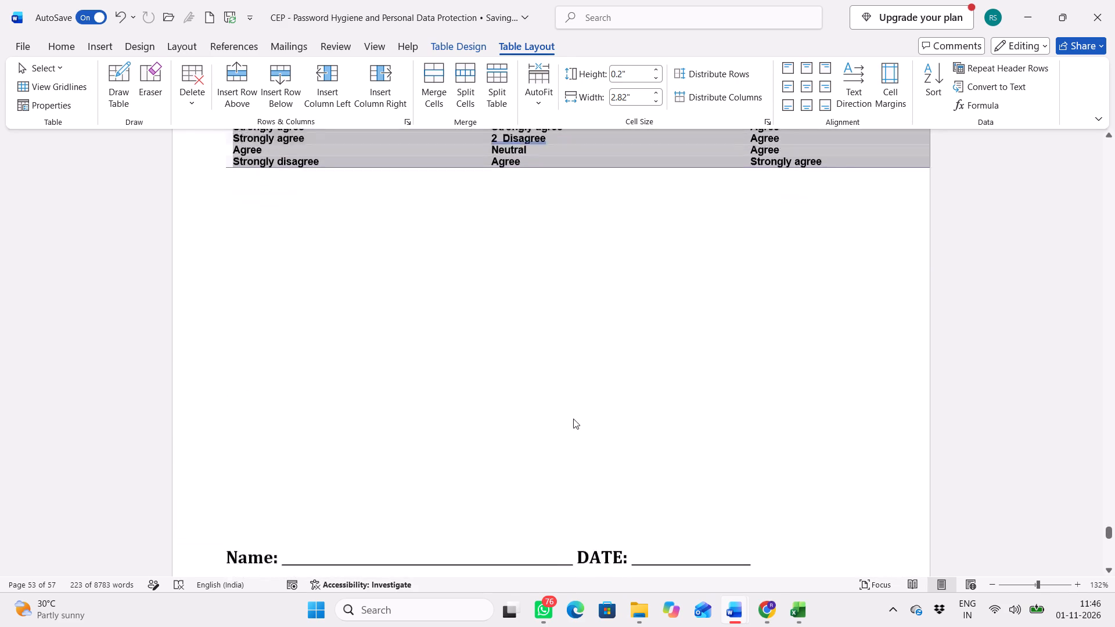
scroll(573, 419, "up", 2)
scroll(314, 309, "left", 1)
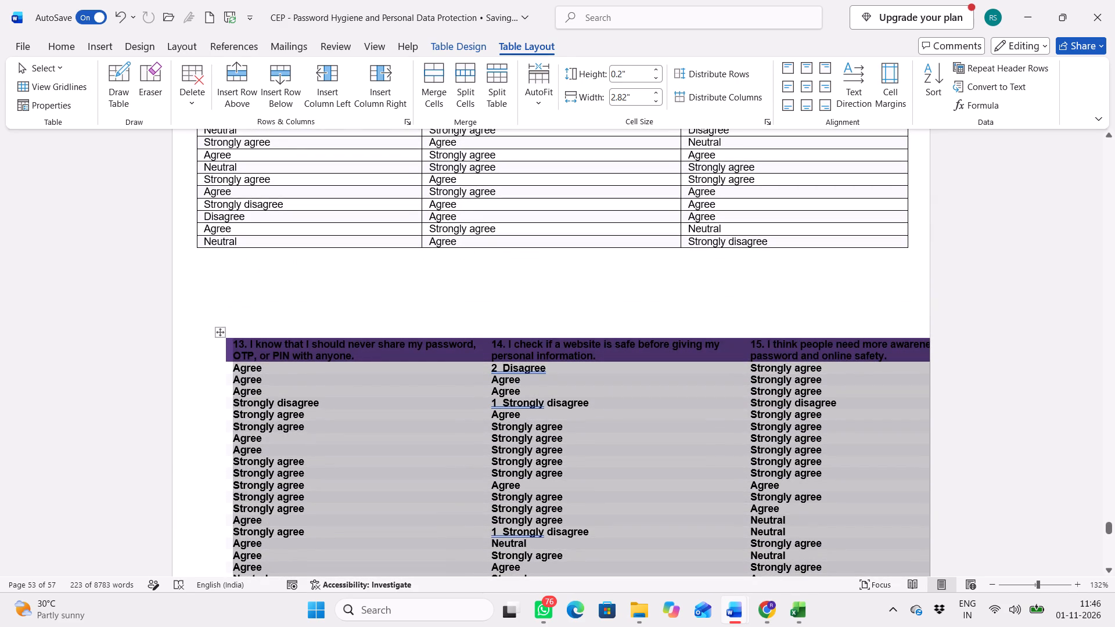
Insert blank lines above the question 13–15 table until it starts on a new page.
left_click(273, 301)
key("Return")
key("Return")
key("Return")
key("Return")
key("Return")
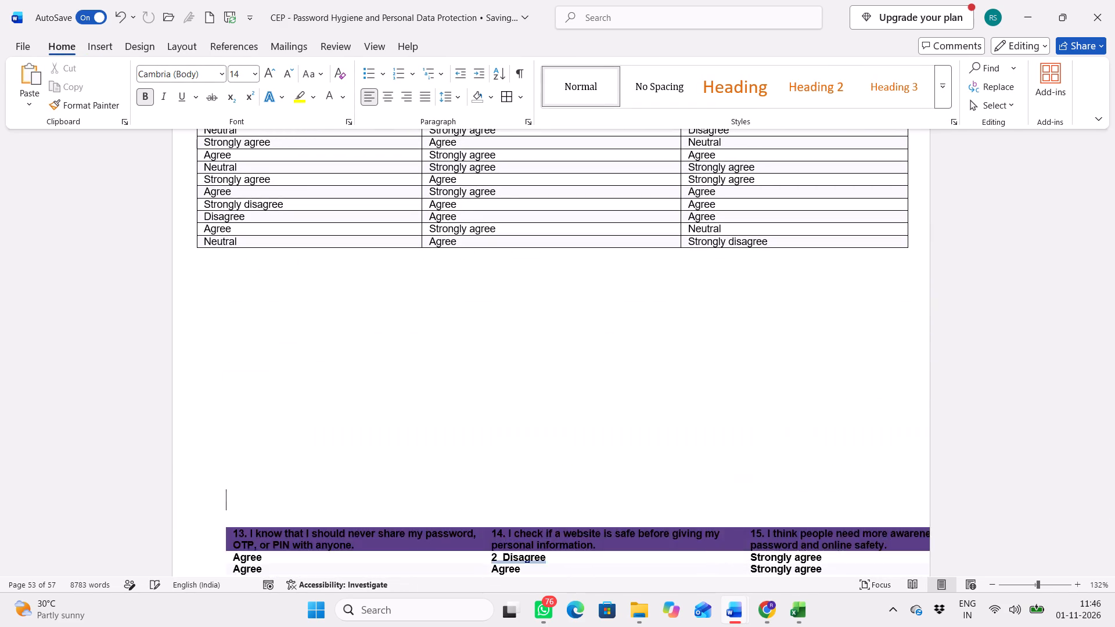
key("Return")
key("Return")
key("Return")
scroll(273, 301, "down", 2)
key("Return")
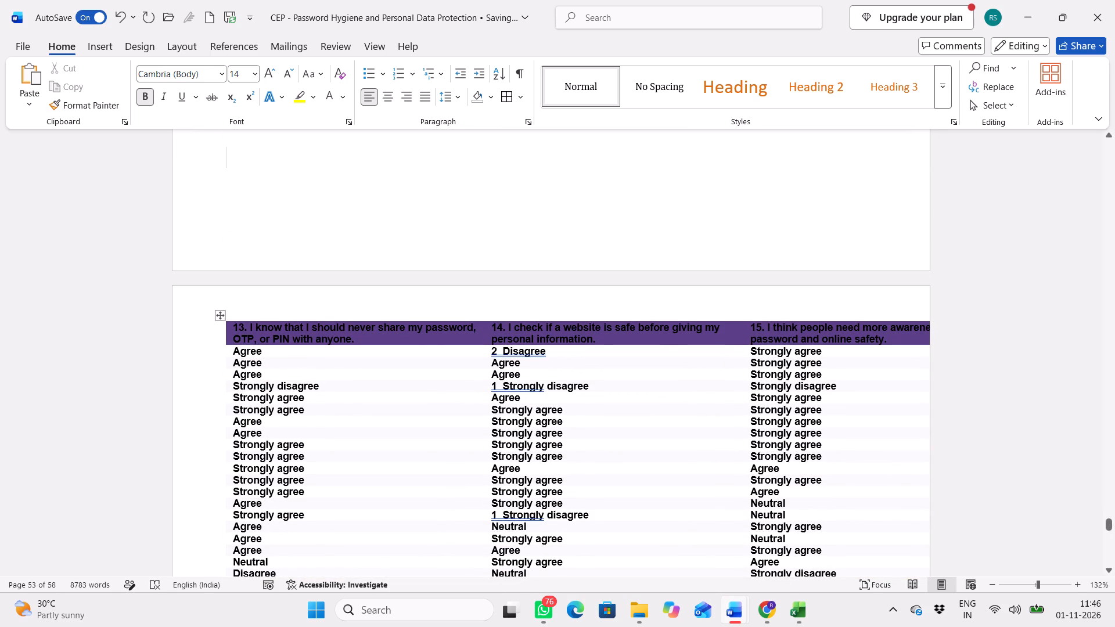
Apply all borders to the entire question 13–15 table.
left_click(220, 315)
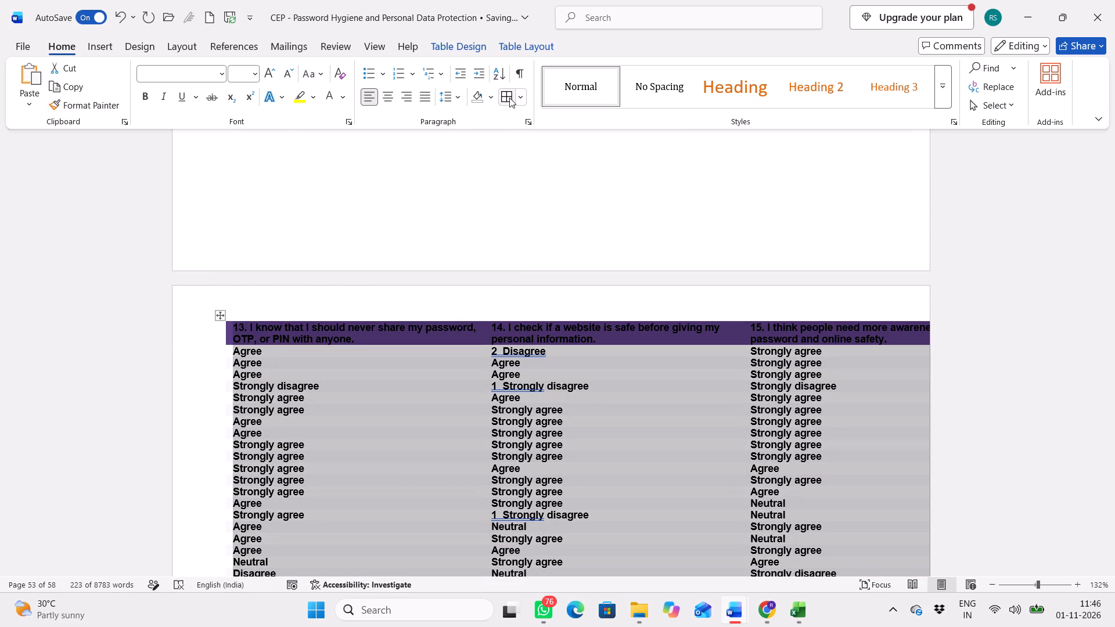
left_click(509, 98)
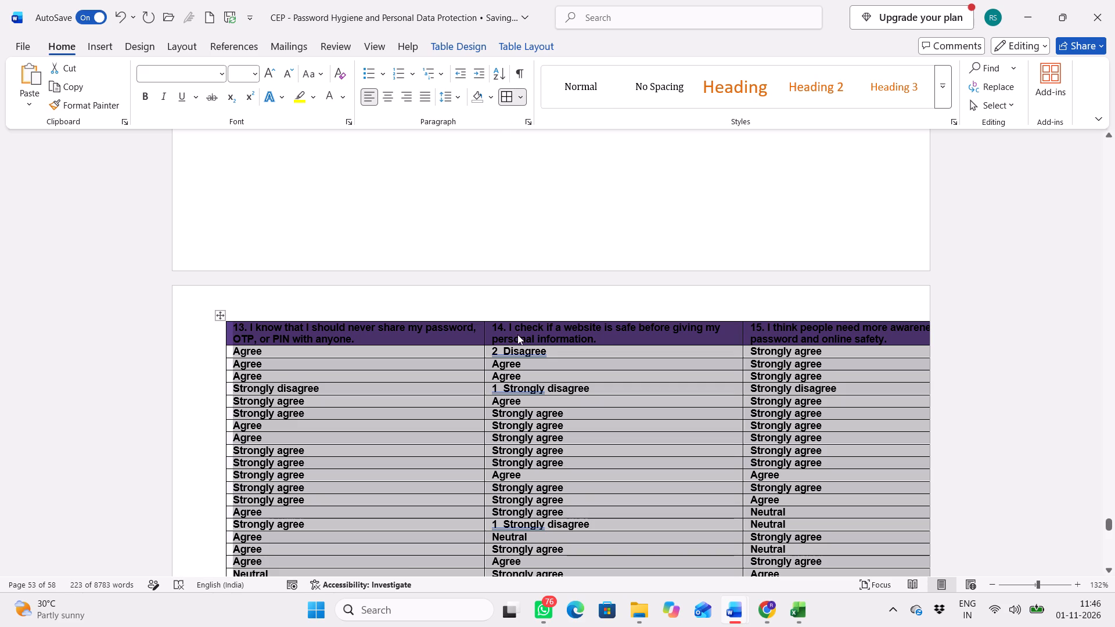
scroll(517, 334, "down", 3)
scroll(517, 334, "up", 2)
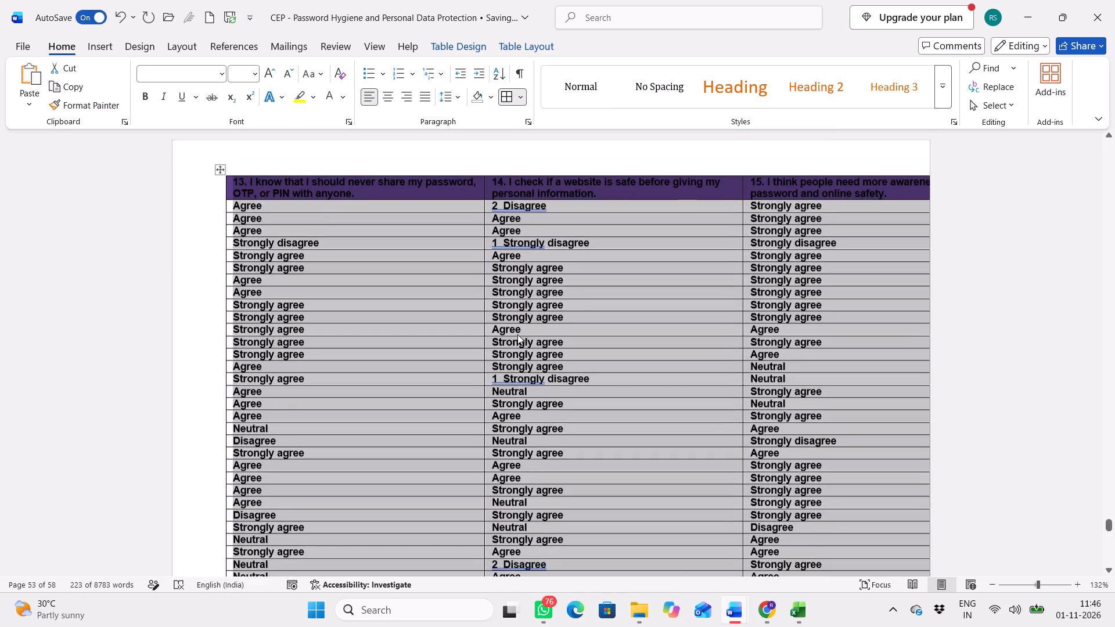
scroll(517, 334, "up", 1)
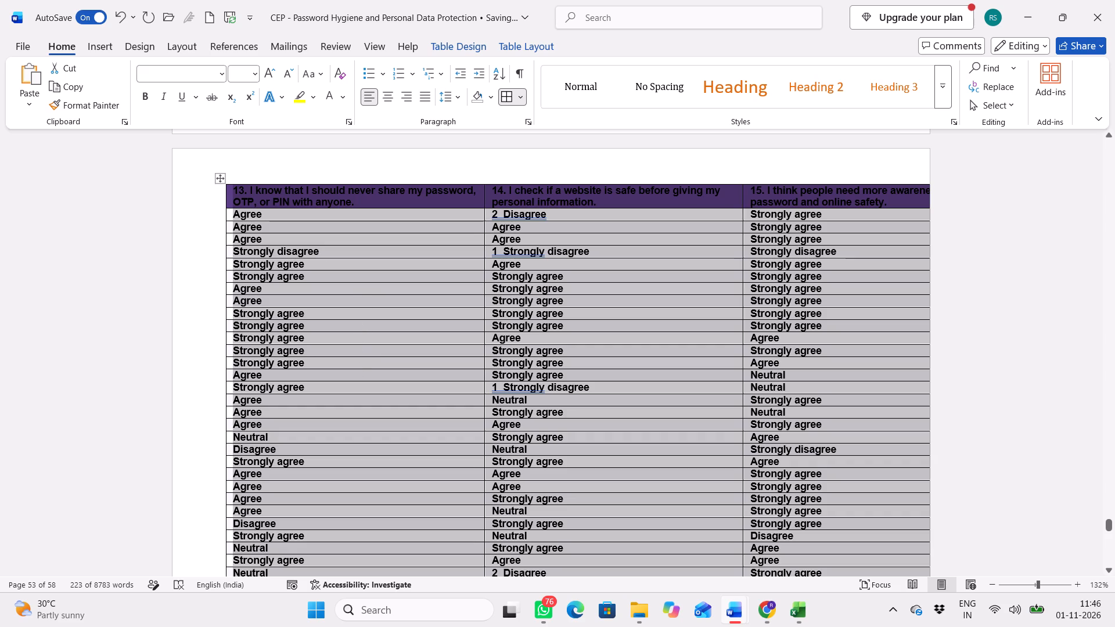
scroll(515, 333, "down", 1)
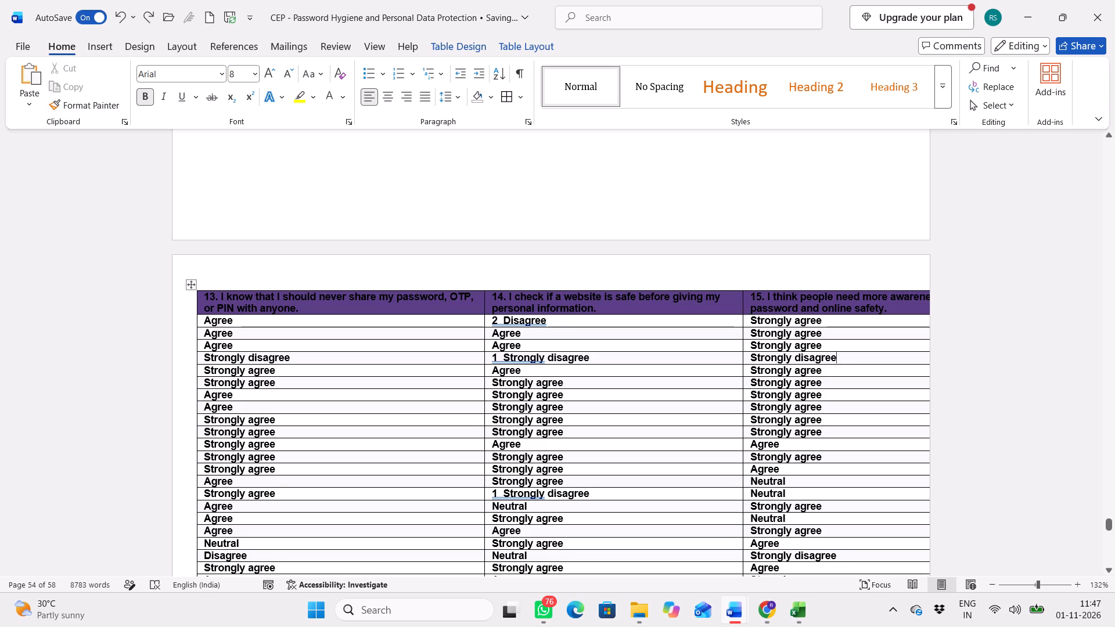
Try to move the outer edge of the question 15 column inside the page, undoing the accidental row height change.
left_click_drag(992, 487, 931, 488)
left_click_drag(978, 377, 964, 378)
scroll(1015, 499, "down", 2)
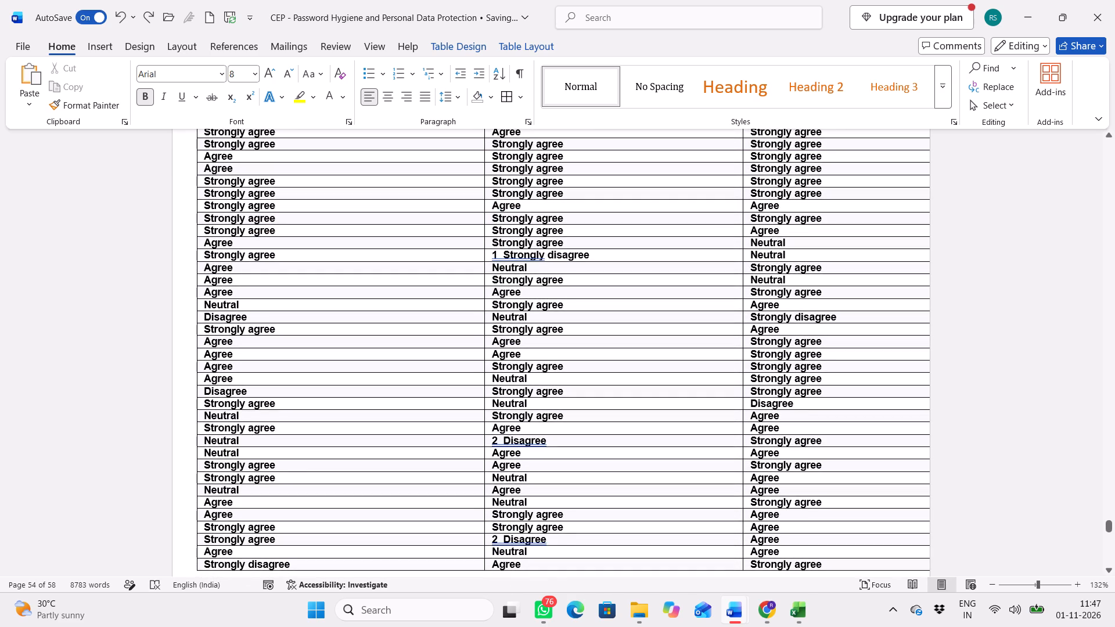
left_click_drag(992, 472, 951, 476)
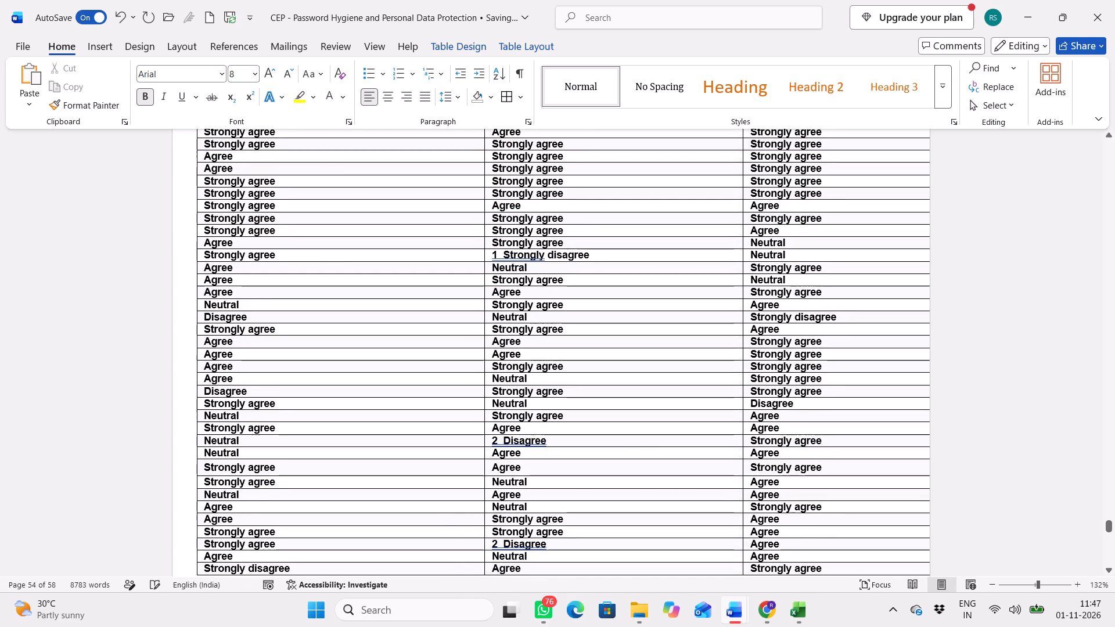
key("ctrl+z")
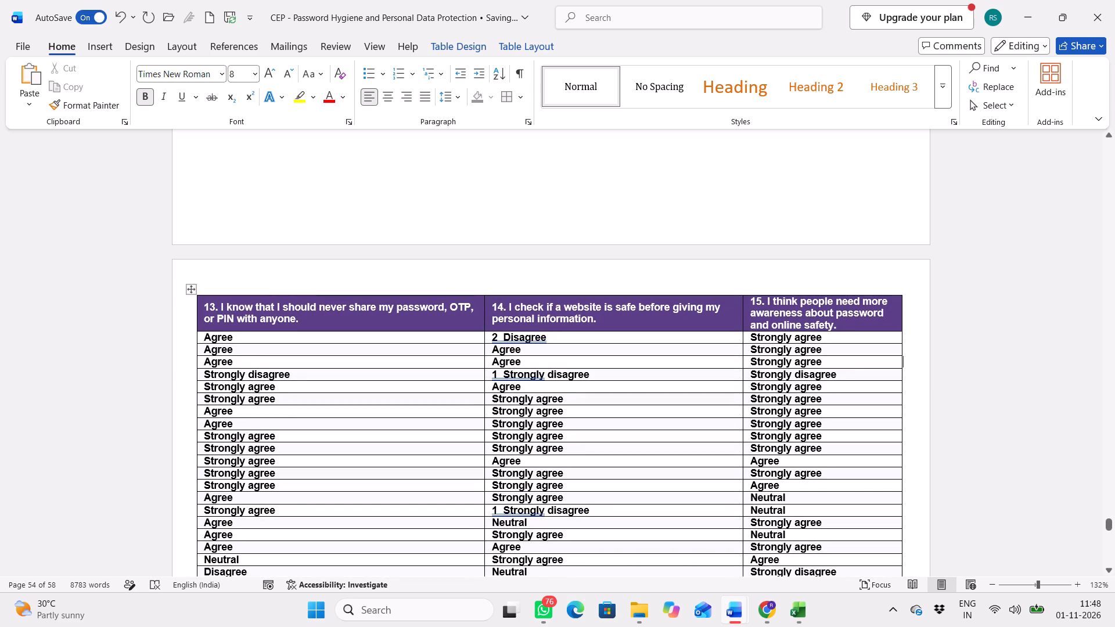
Remove the leading "1" and spaces from the two numbered "Strongly disagree" answers in the question 14 column.
left_click(504, 376)
key("BackSpace")
key("BackSpace")
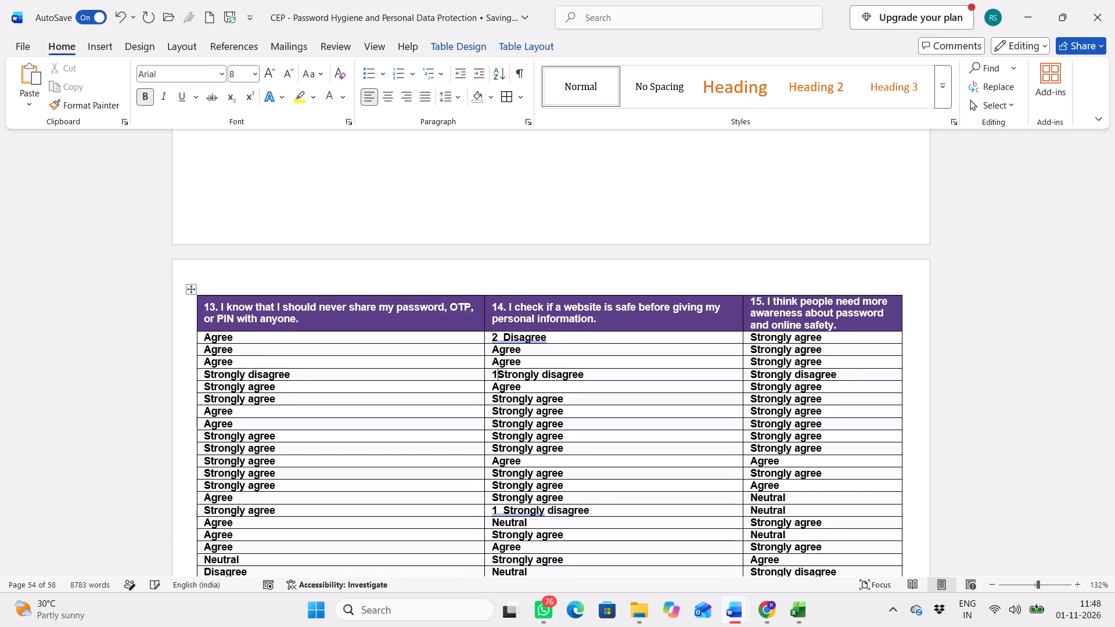
key("BackSpace")
left_click(504, 512)
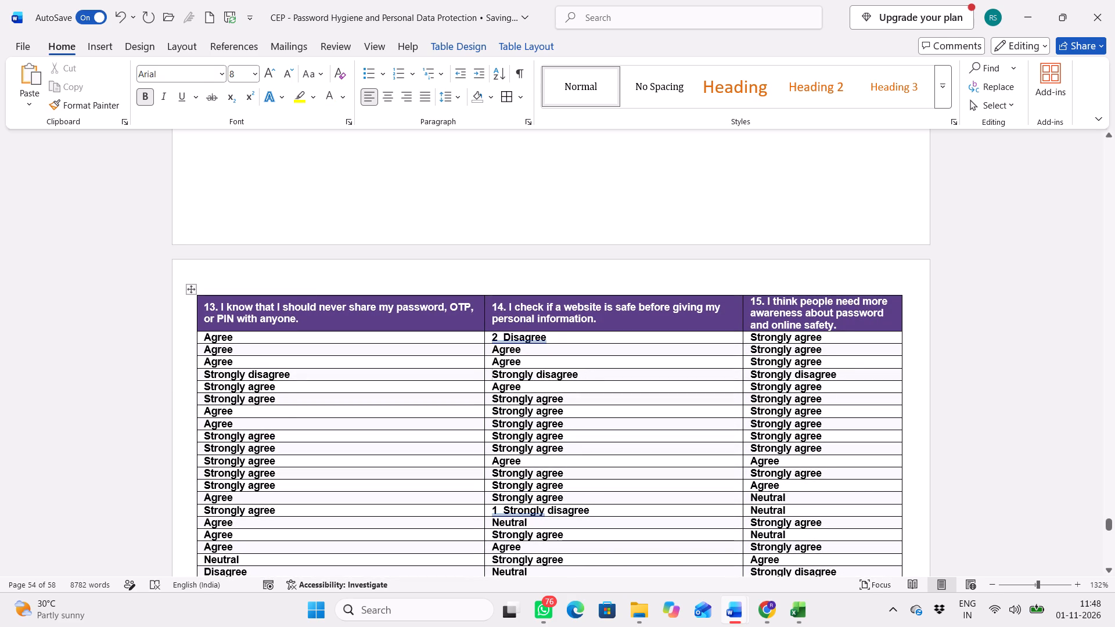
key("BackSpace")
key("BackSpace")
key("BackSpace")
Remove the leading "2" from the two numbered "Disagree" answers in the lower part of the question 14 column.
scroll(504, 512, "down", 2)
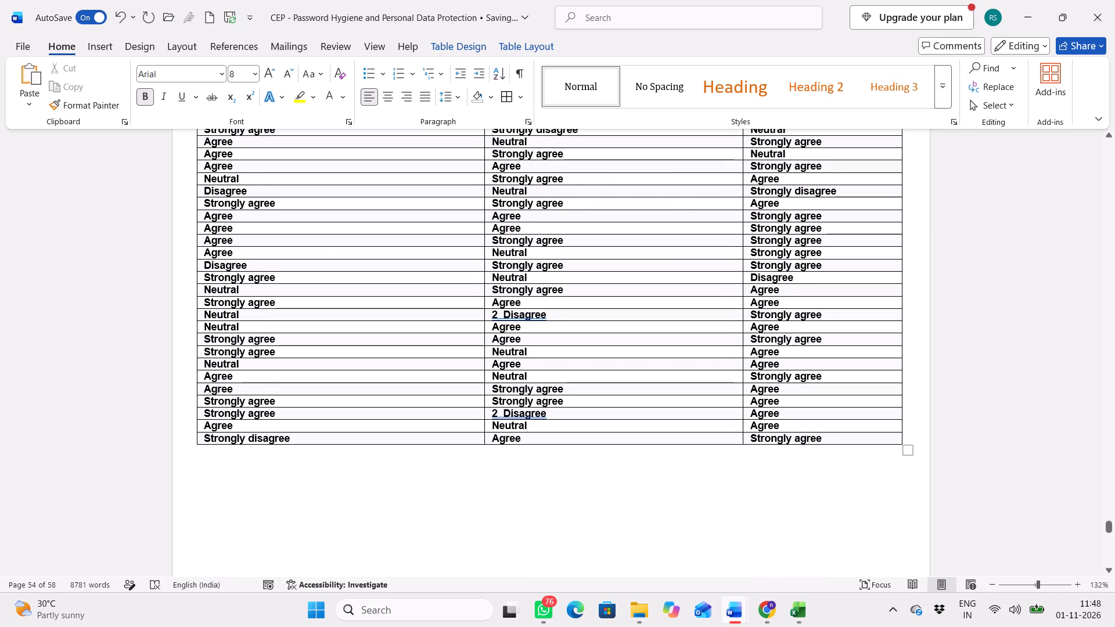
left_click(502, 315)
key("BackSpace")
key("BackSpace")
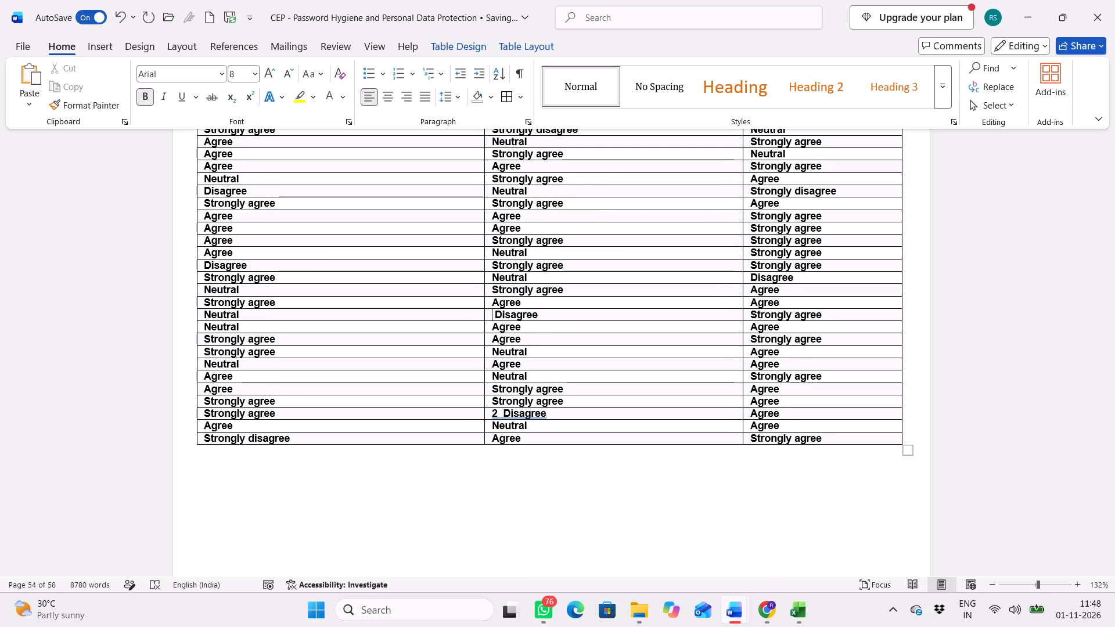
key("BackSpace")
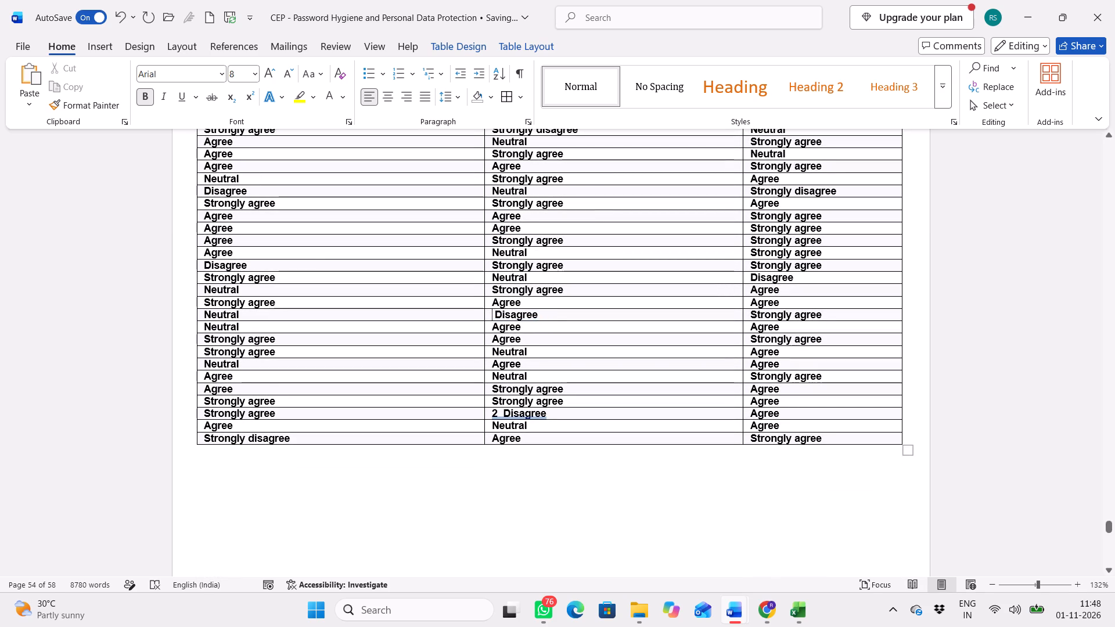
left_click(505, 417)
key("BackSpace")
key("BackSpace")
key("BackSpace")
Review the layout of the response tables from questions 13–15 back to questions 1–3.
scroll(505, 417, "up", 3)
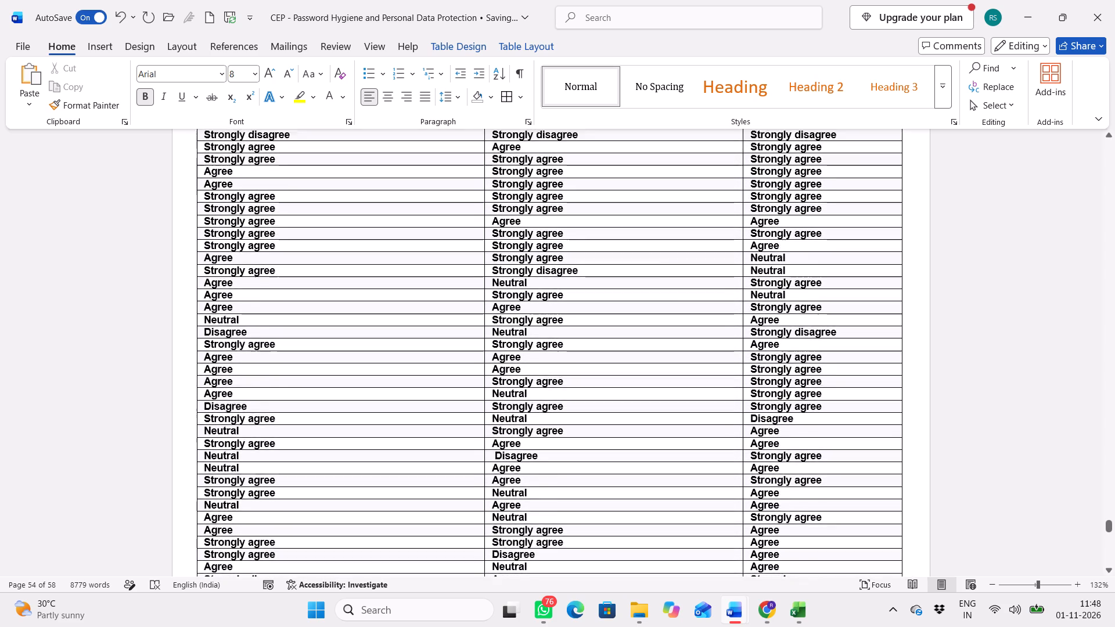
scroll(505, 417, "up", 3)
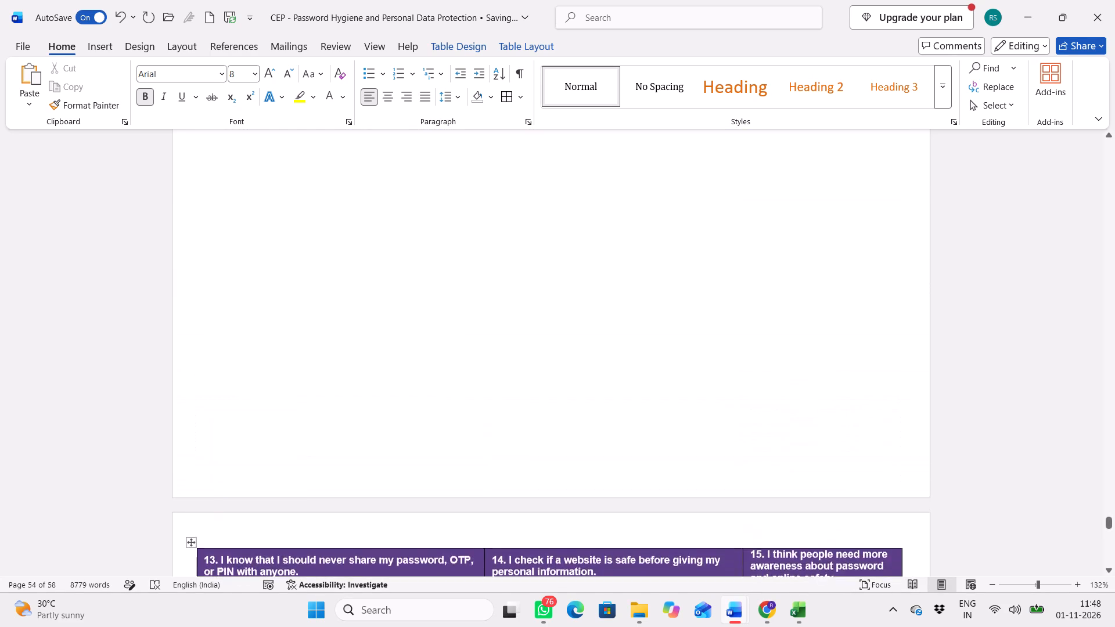
scroll(505, 417, "up", 2)
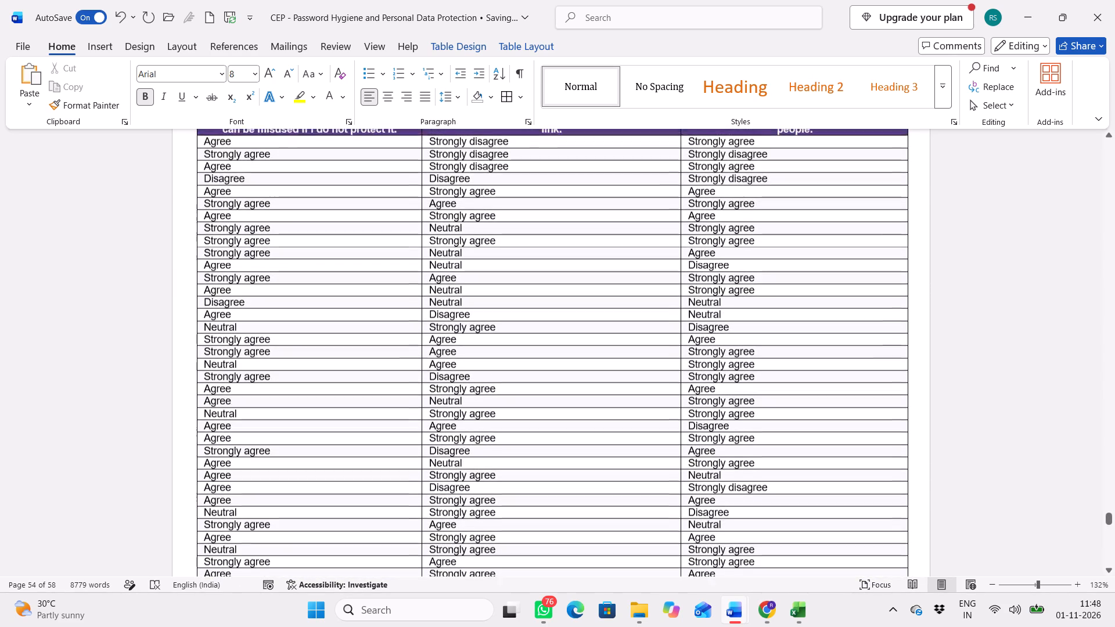
scroll(505, 417, "up", 1)
scroll(505, 417, "down", 3)
scroll(505, 417, "up", 3)
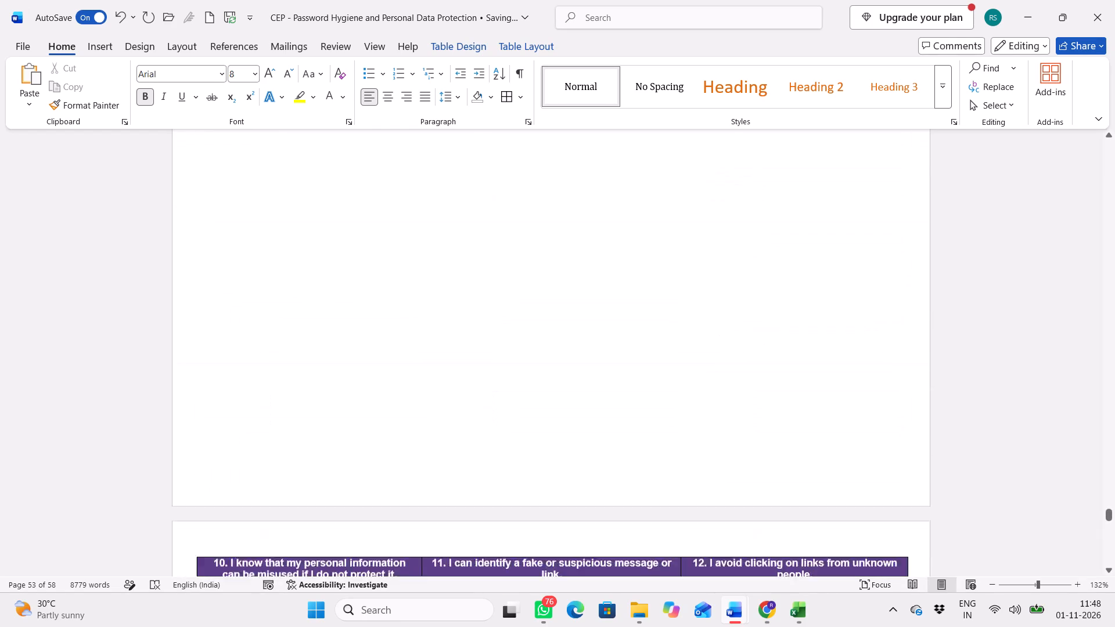
scroll(505, 417, "up", 4)
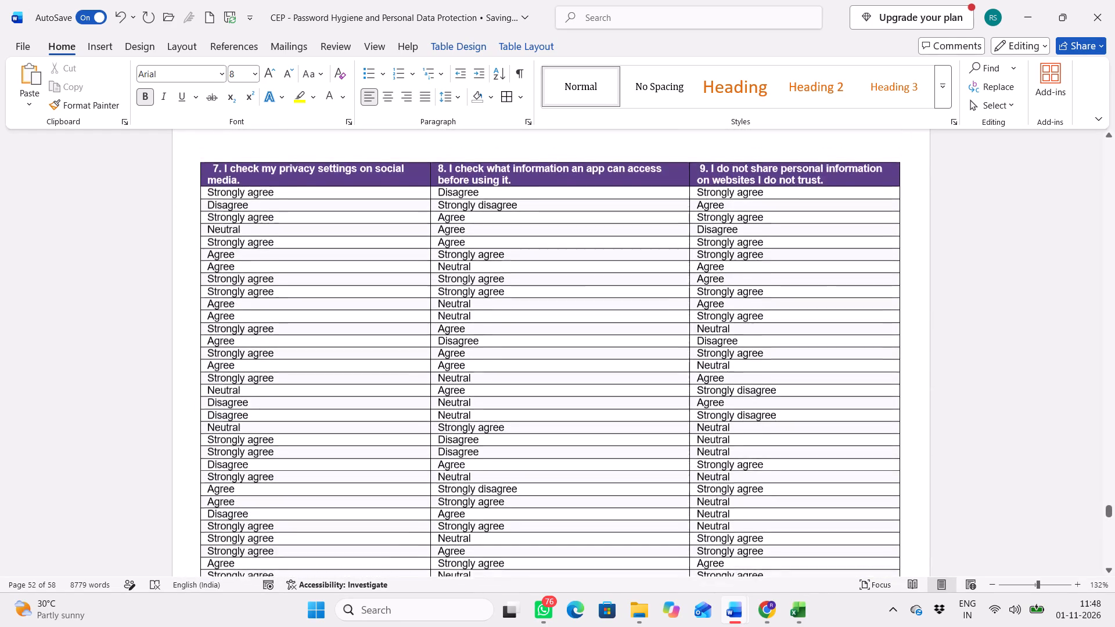
scroll(505, 417, "up", 1)
scroll(505, 417, "down", 1)
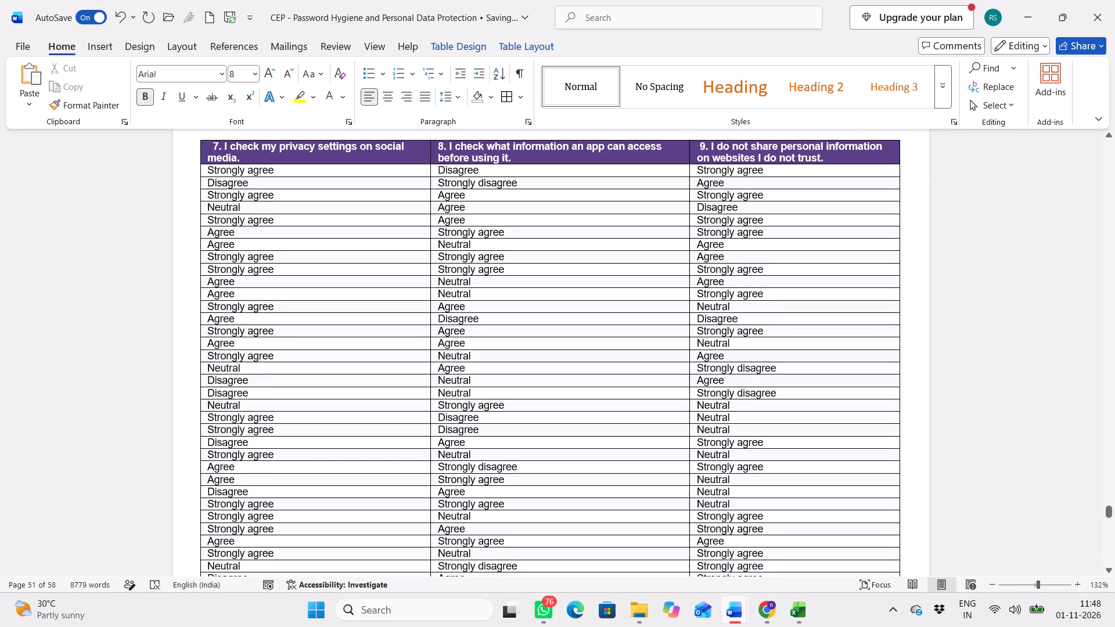
scroll(505, 417, "down", 1)
scroll(505, 417, "up", 2)
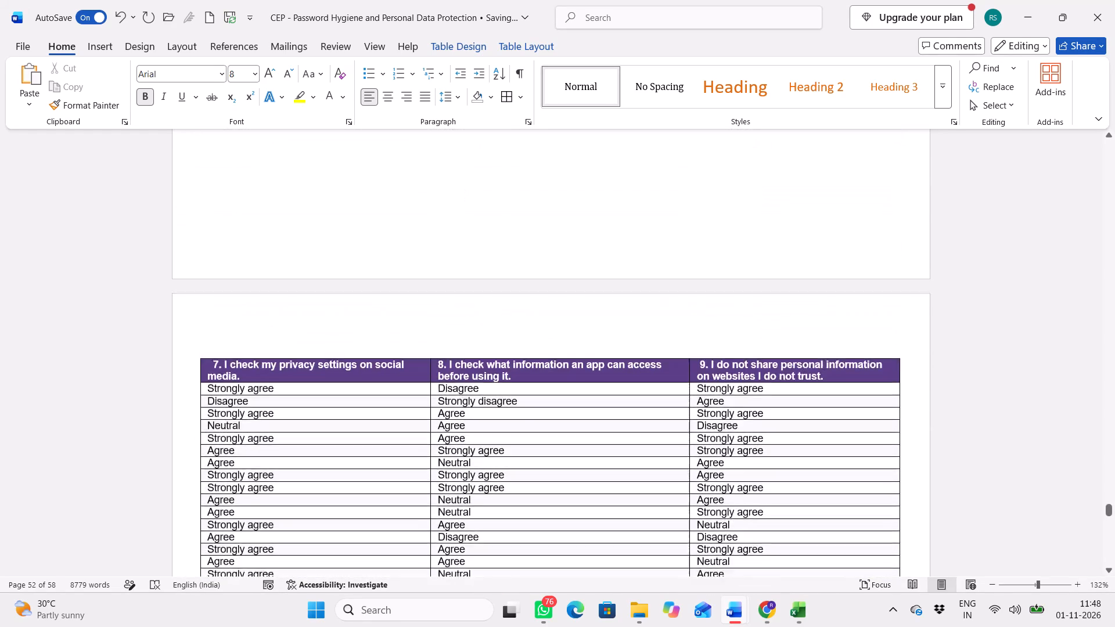
scroll(505, 417, "up", 3)
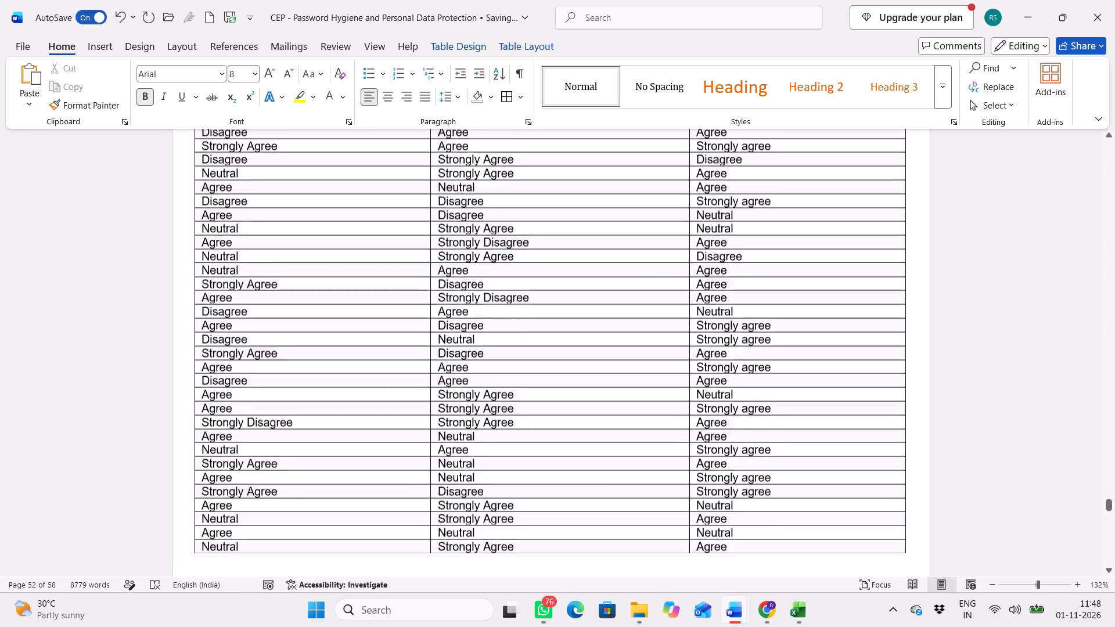
scroll(505, 417, "up", 5)
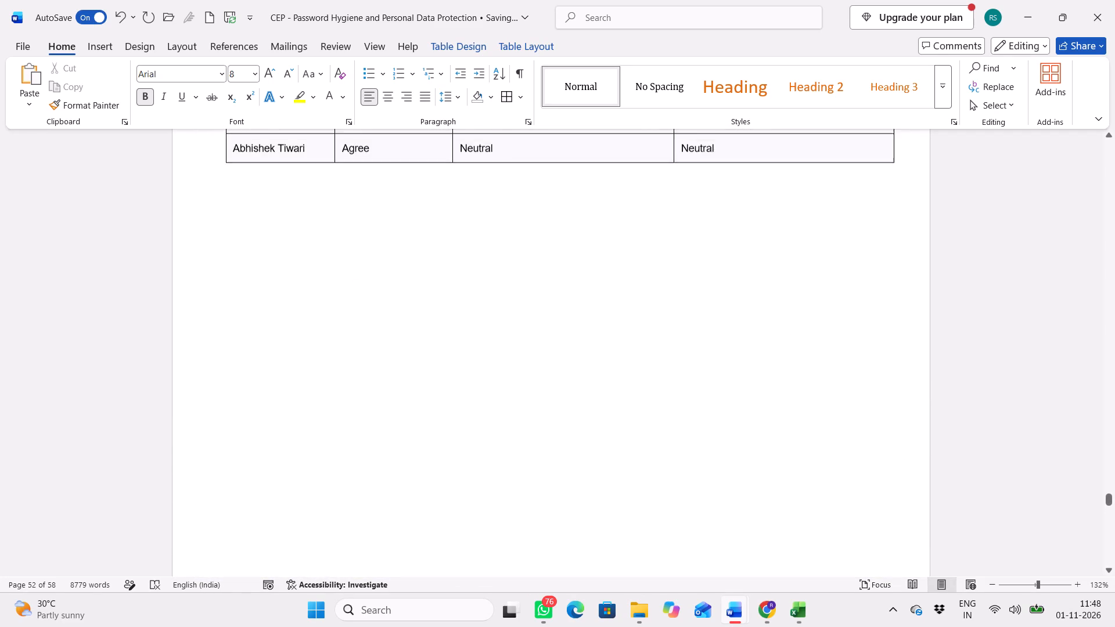
scroll(505, 417, "up", 5)
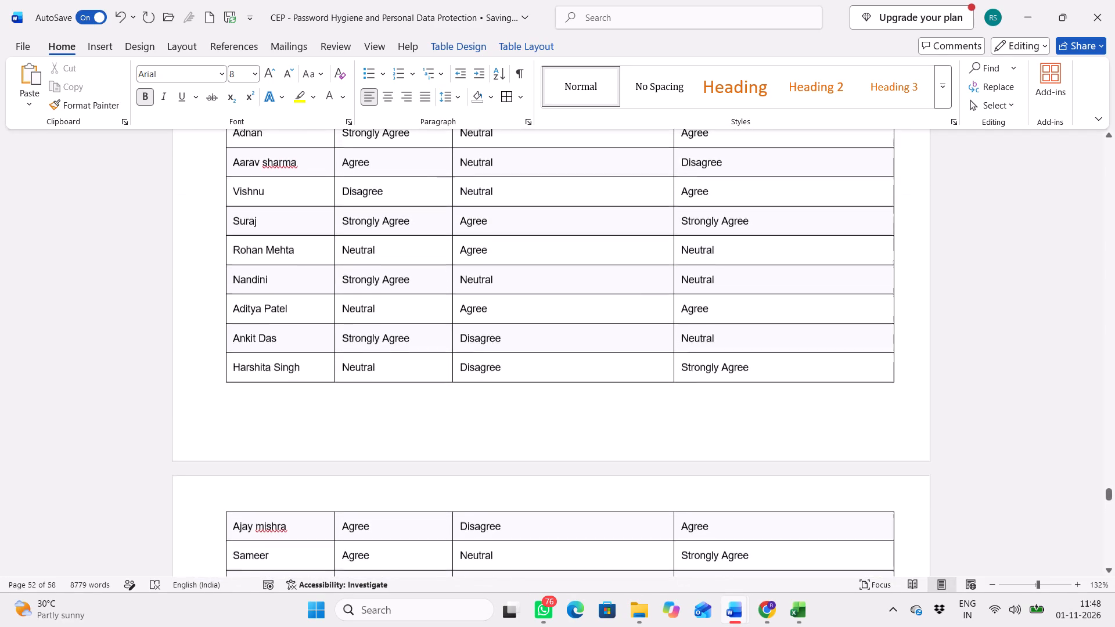
scroll(505, 417, "up", 3)
Recheck the response tables from questions 1–3 through questions 13–15 for page spacing and consistent formatting.
scroll(505, 417, "down", 1)
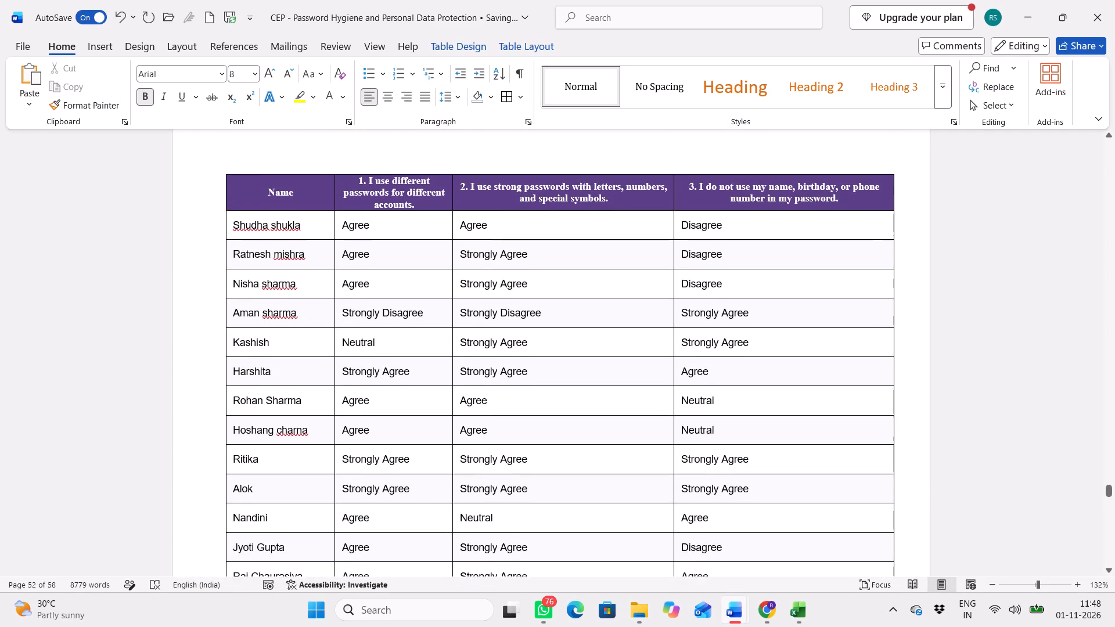
scroll(505, 417, "down", 1)
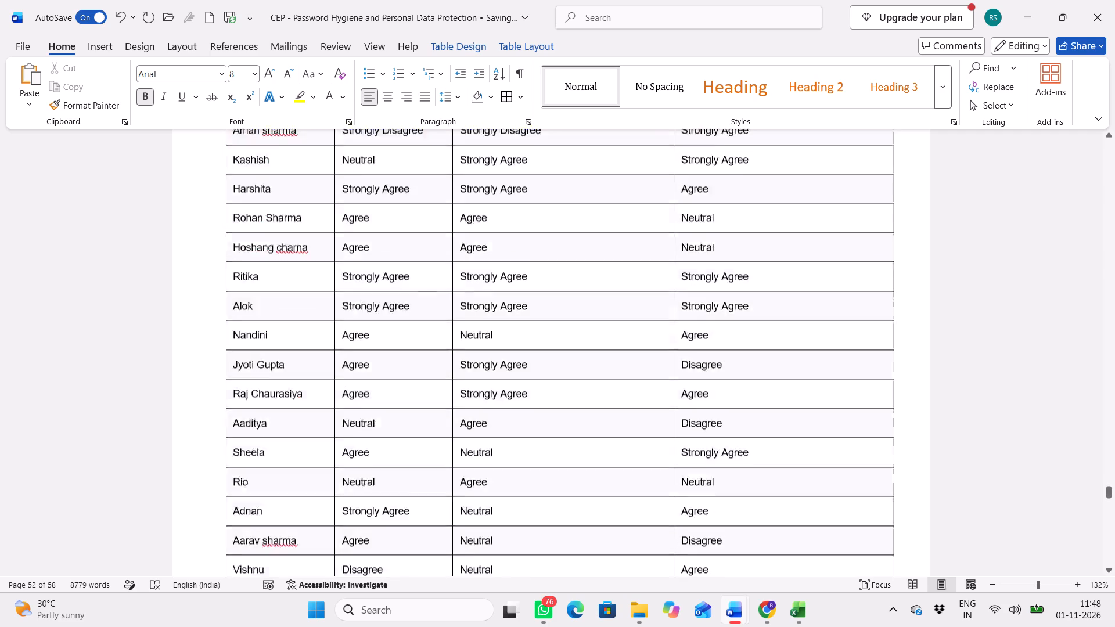
scroll(505, 417, "down", 6)
scroll(505, 417, "up", 2)
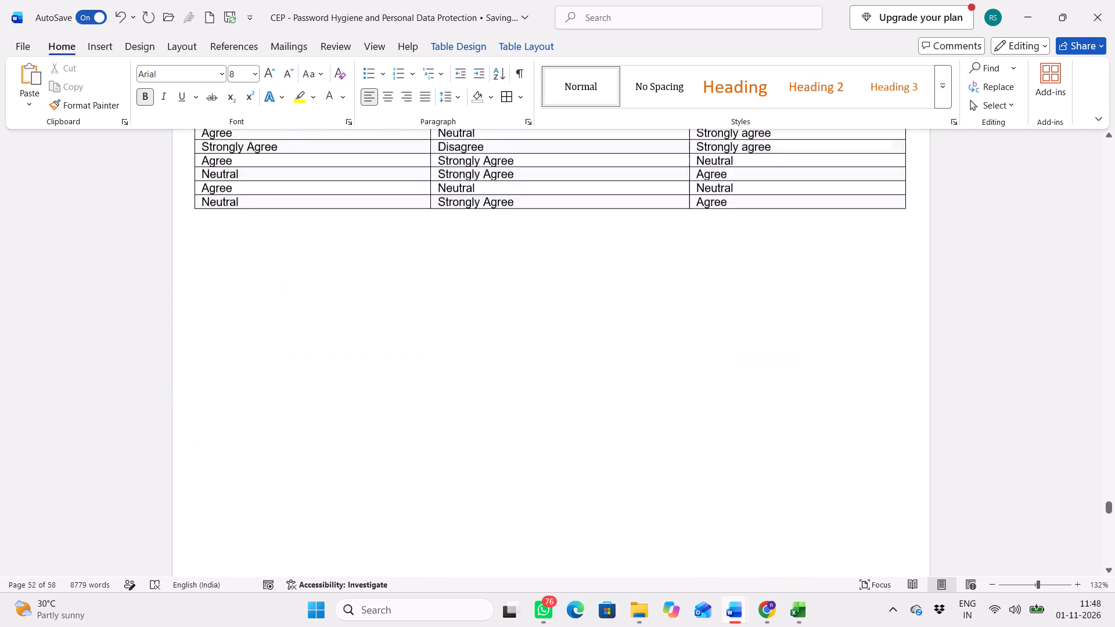
scroll(505, 417, "up", 3)
scroll(505, 417, "down", 3)
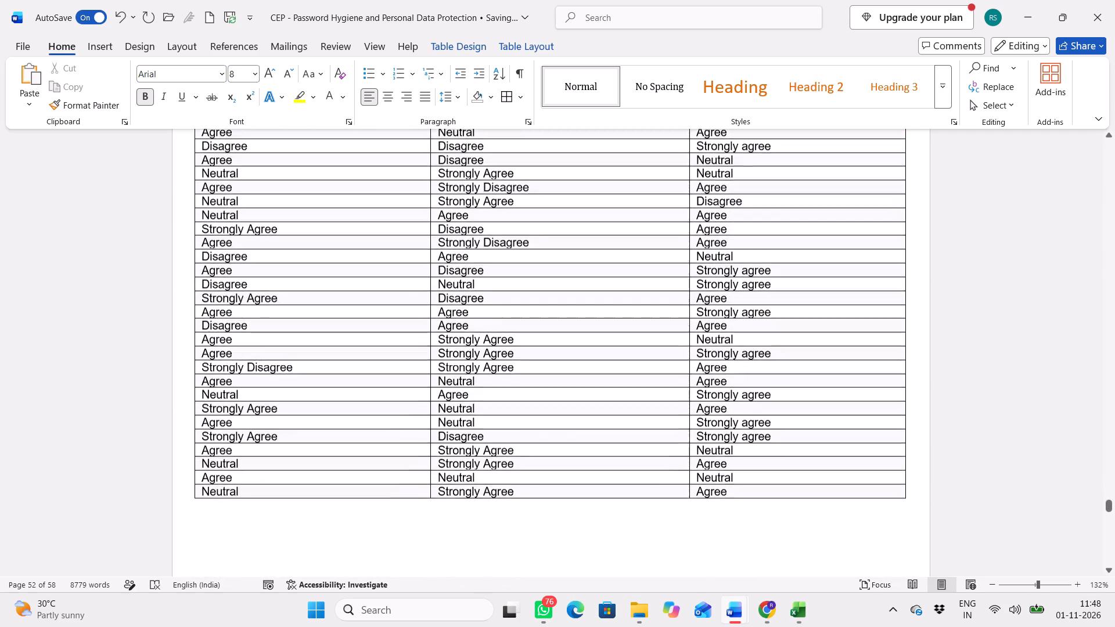
scroll(505, 417, "down", 6)
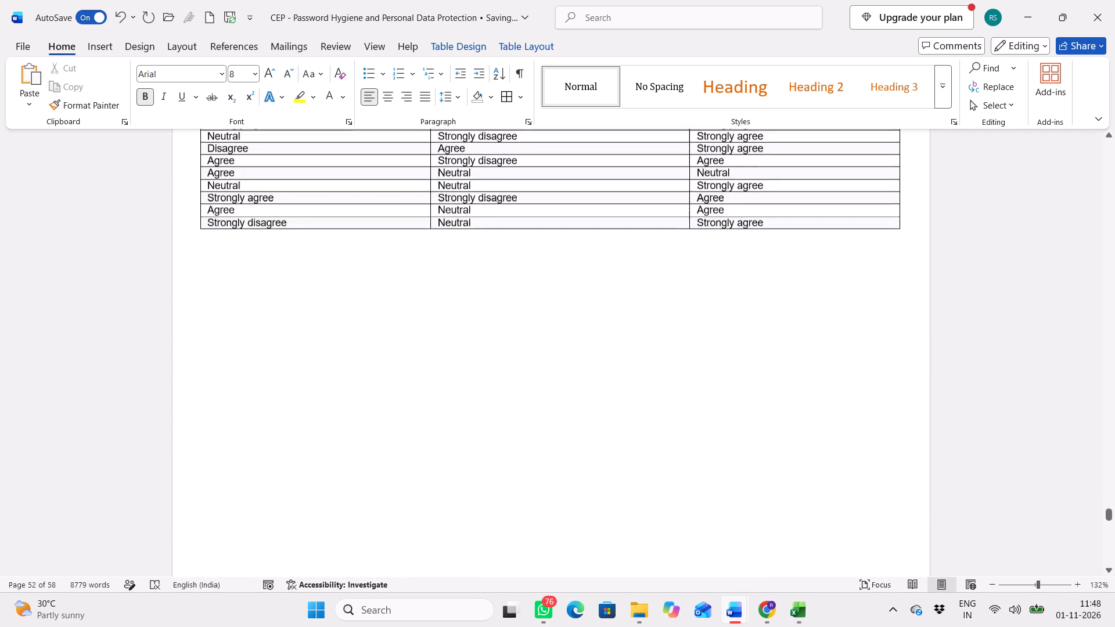
scroll(505, 417, "down", 2)
scroll(505, 417, "up", 1)
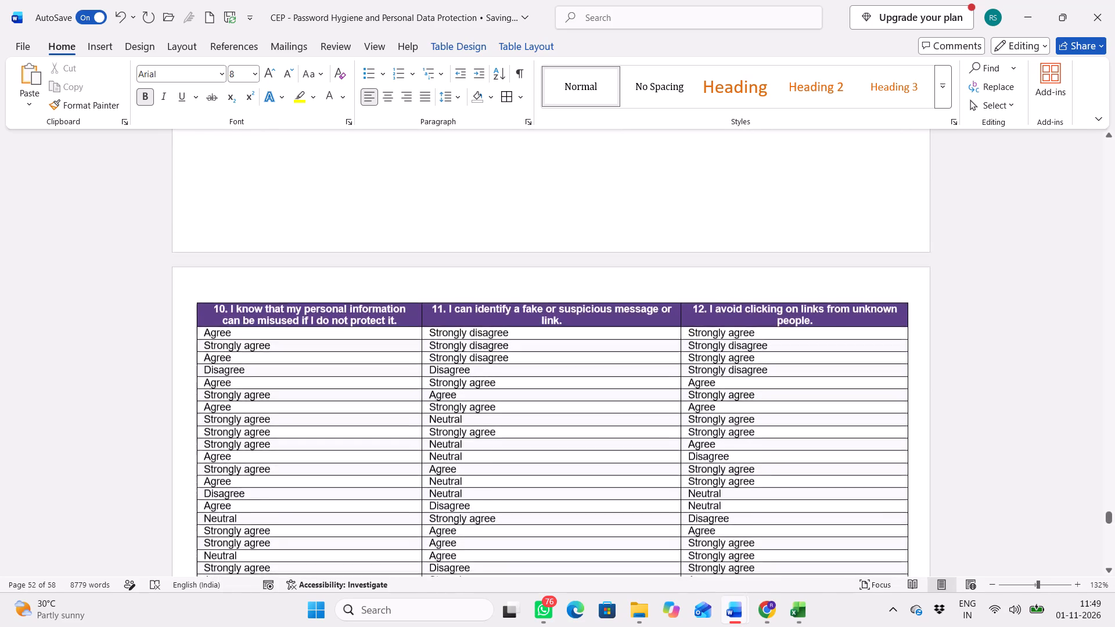
scroll(505, 417, "up", 1)
scroll(505, 417, "down", 5)
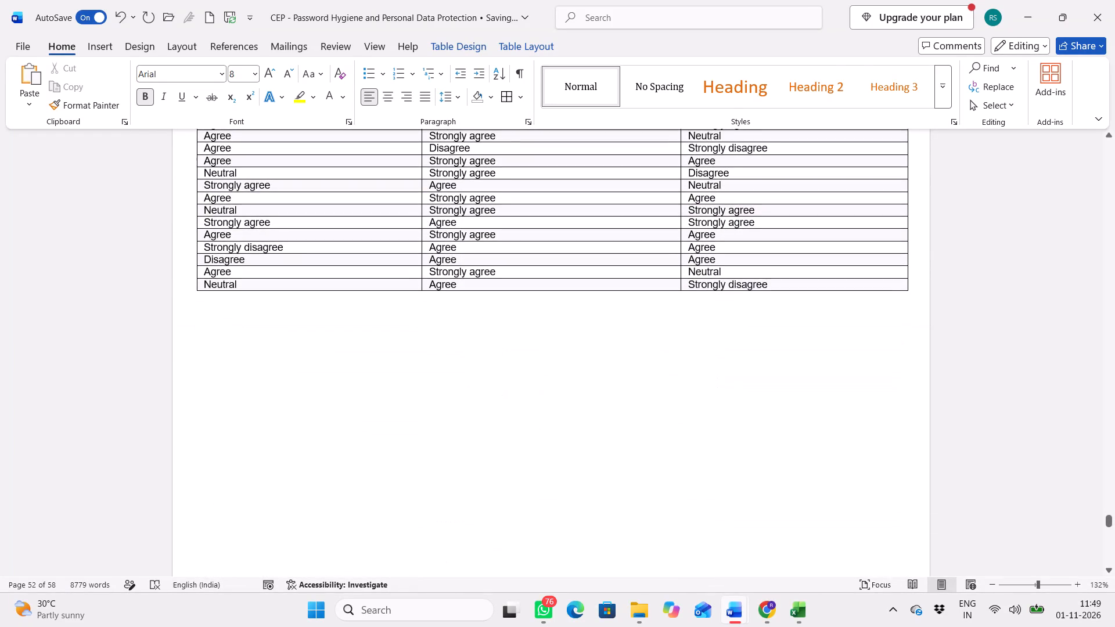
scroll(505, 417, "down", 3)
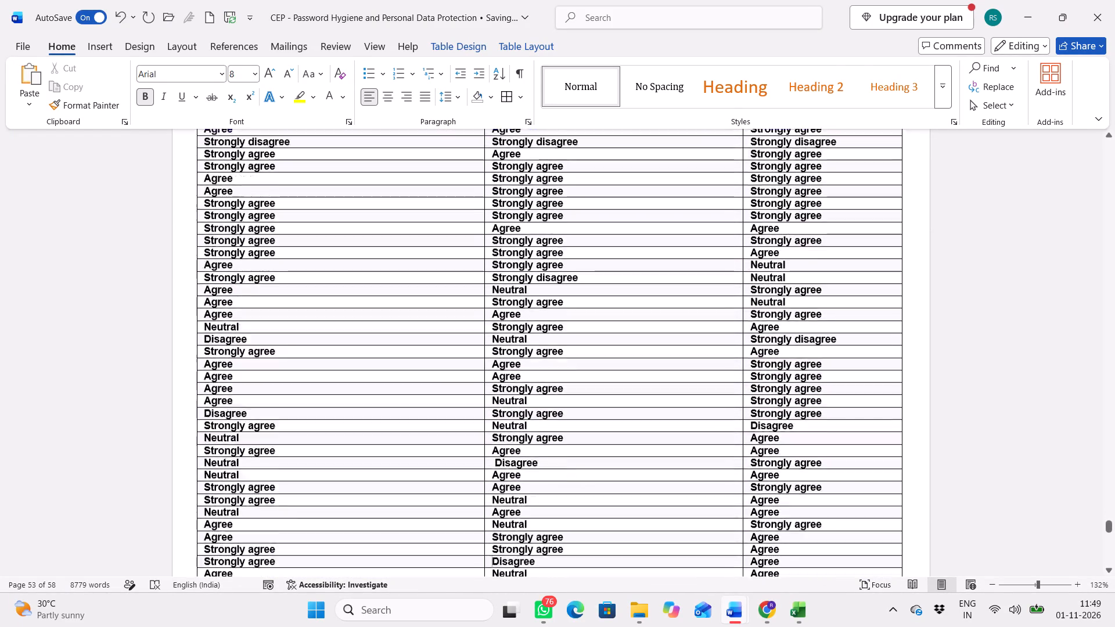
scroll(505, 417, "down", 3)
scroll(443, 337, "up", 1)
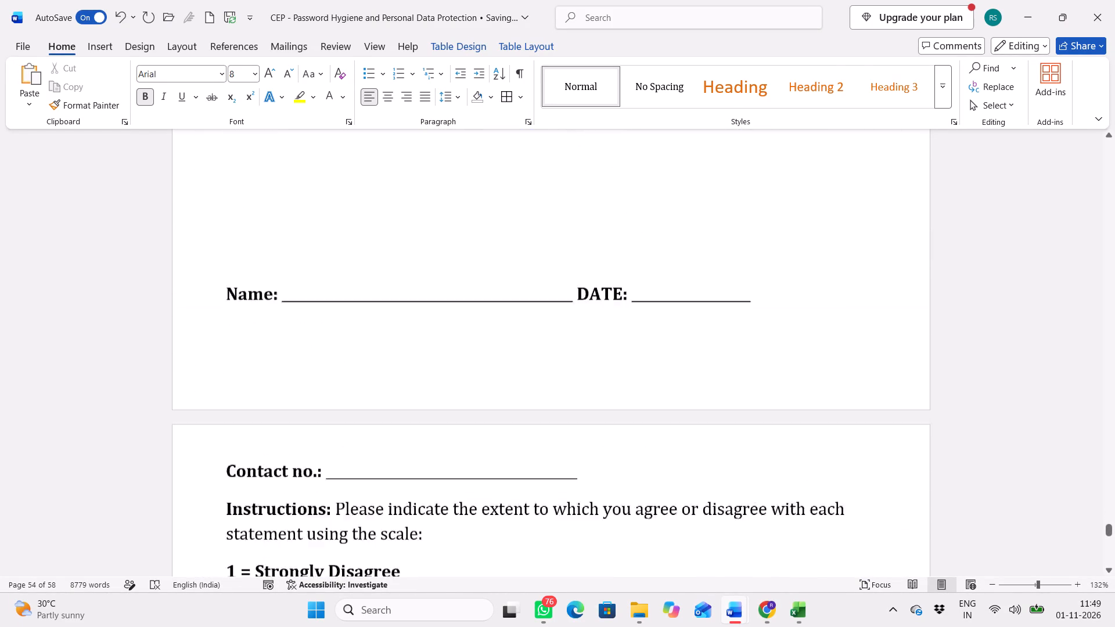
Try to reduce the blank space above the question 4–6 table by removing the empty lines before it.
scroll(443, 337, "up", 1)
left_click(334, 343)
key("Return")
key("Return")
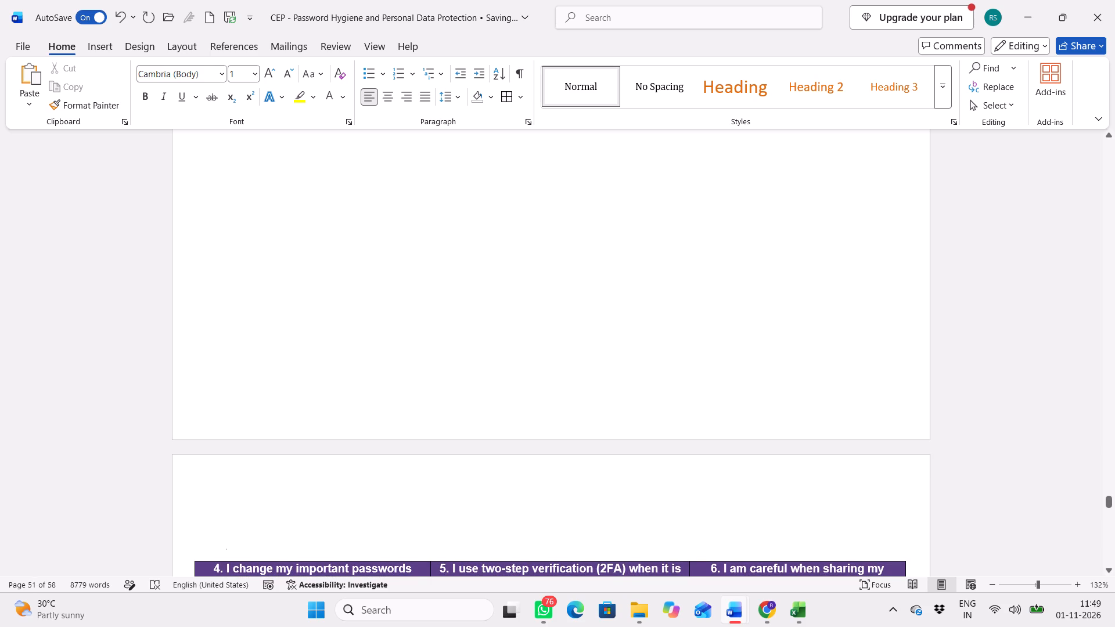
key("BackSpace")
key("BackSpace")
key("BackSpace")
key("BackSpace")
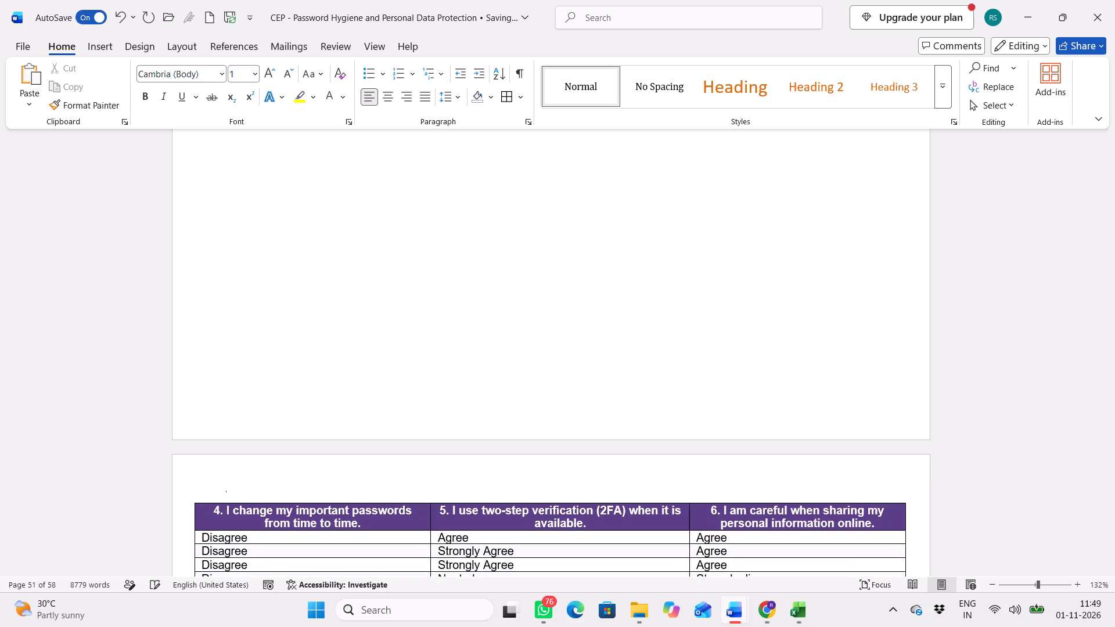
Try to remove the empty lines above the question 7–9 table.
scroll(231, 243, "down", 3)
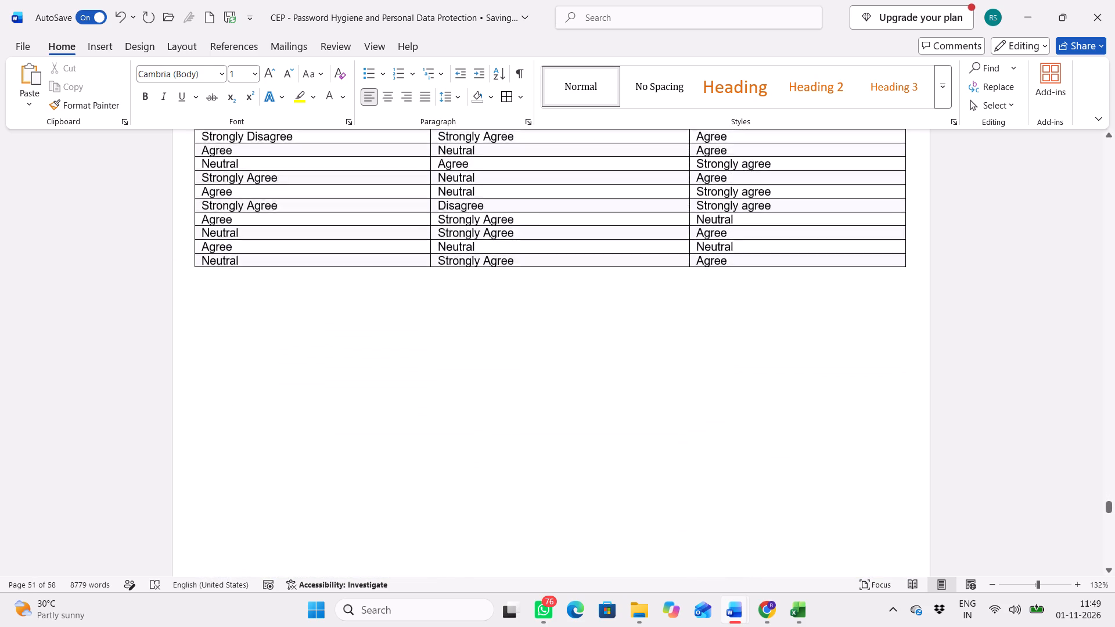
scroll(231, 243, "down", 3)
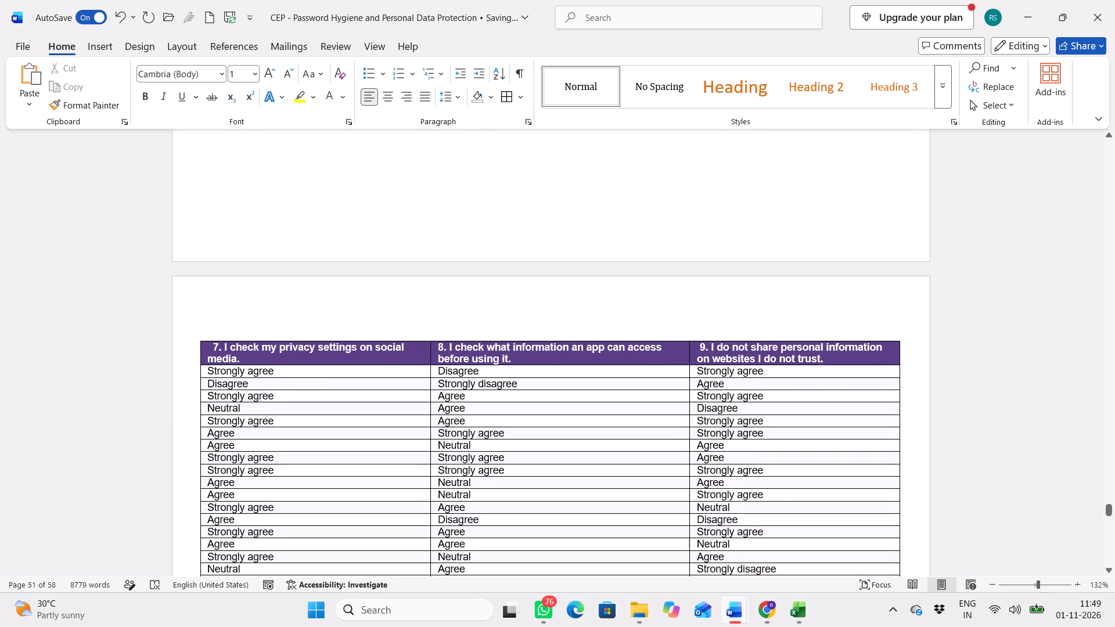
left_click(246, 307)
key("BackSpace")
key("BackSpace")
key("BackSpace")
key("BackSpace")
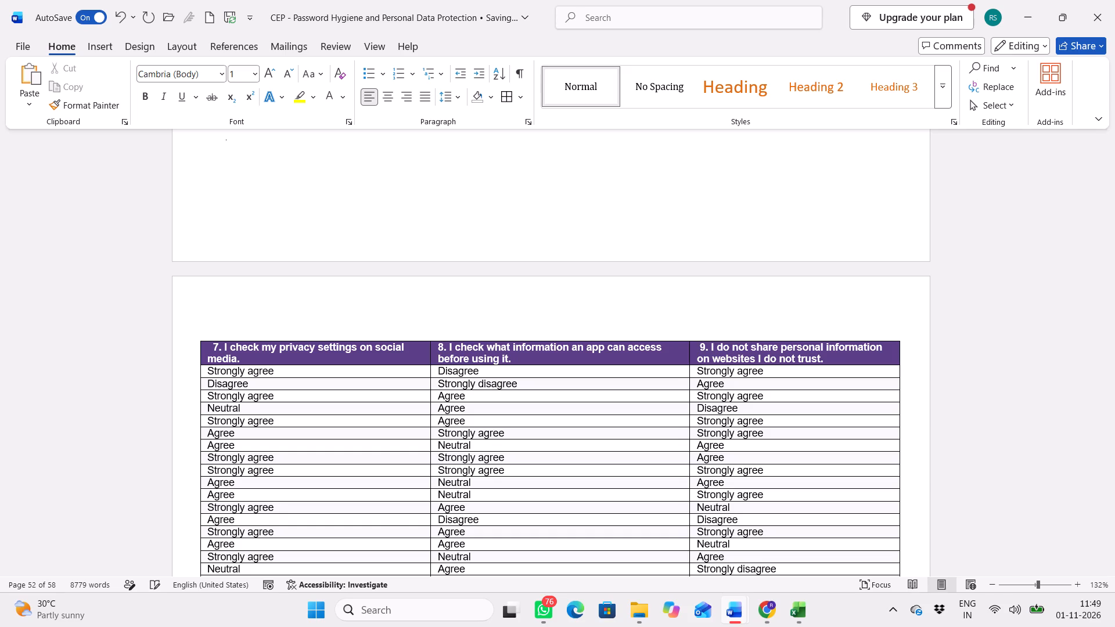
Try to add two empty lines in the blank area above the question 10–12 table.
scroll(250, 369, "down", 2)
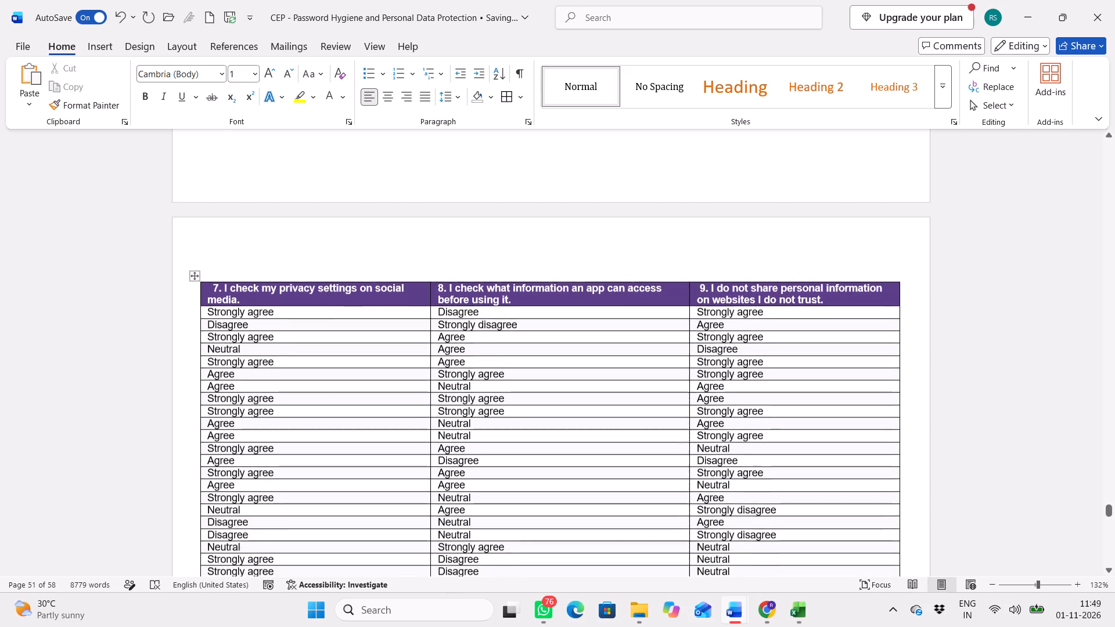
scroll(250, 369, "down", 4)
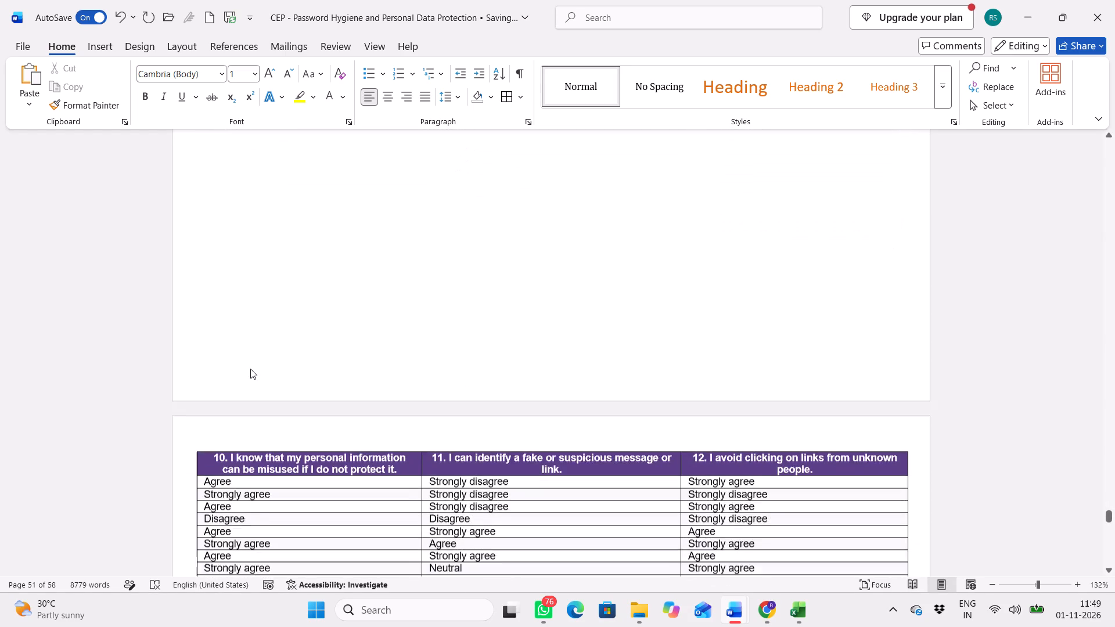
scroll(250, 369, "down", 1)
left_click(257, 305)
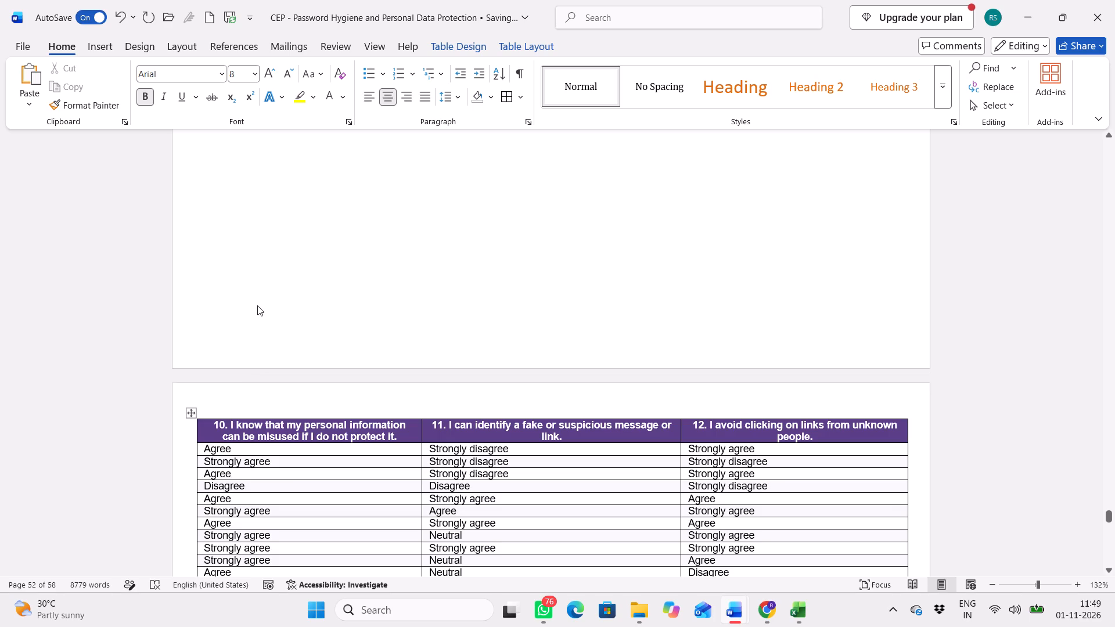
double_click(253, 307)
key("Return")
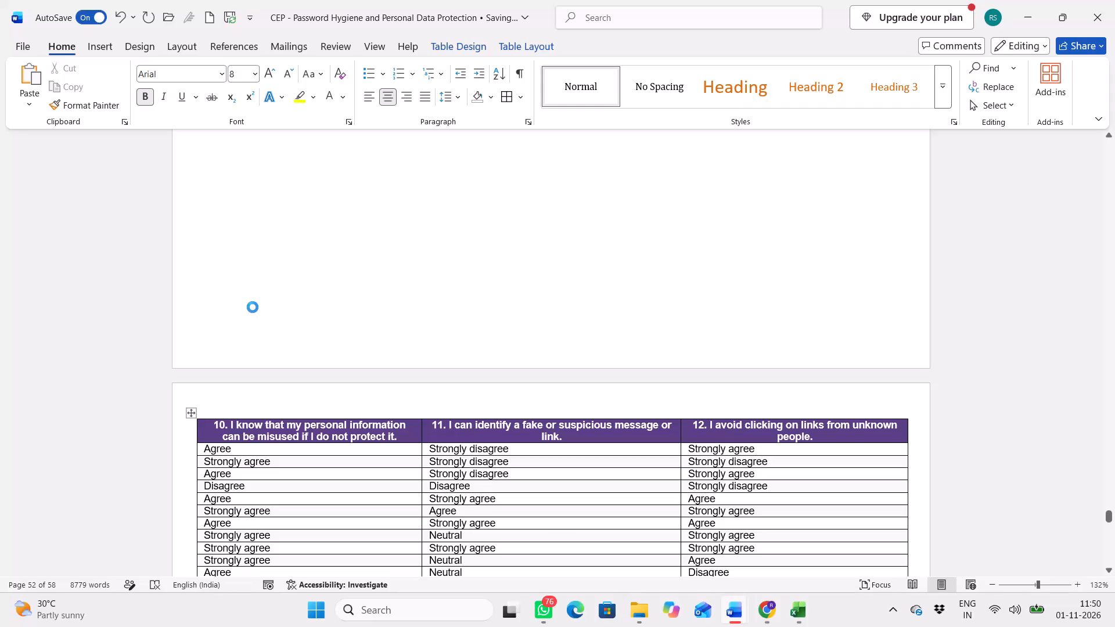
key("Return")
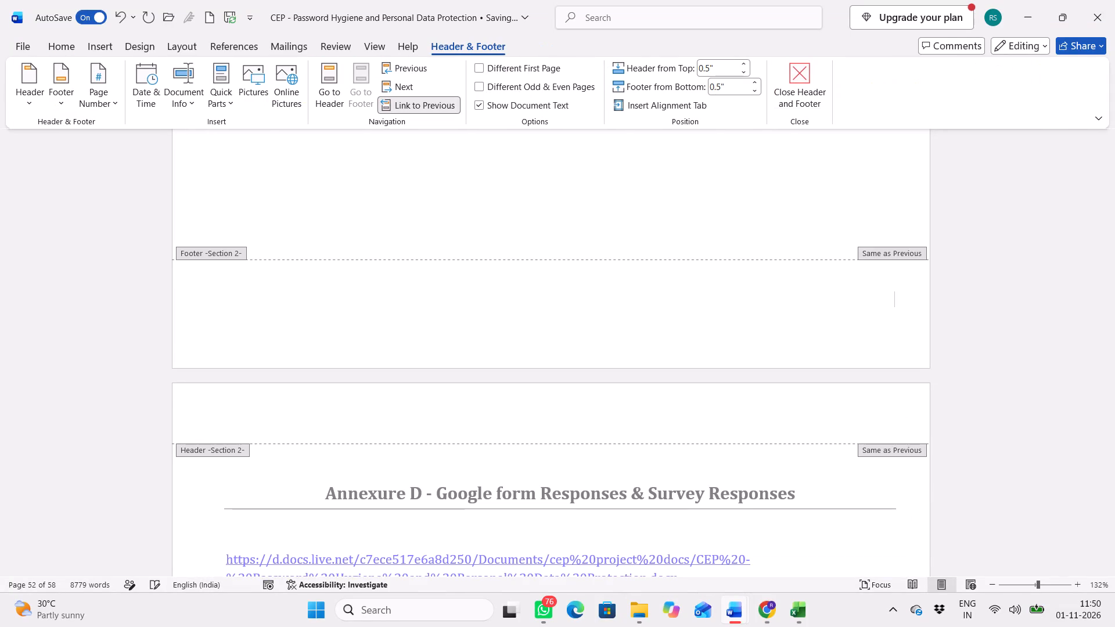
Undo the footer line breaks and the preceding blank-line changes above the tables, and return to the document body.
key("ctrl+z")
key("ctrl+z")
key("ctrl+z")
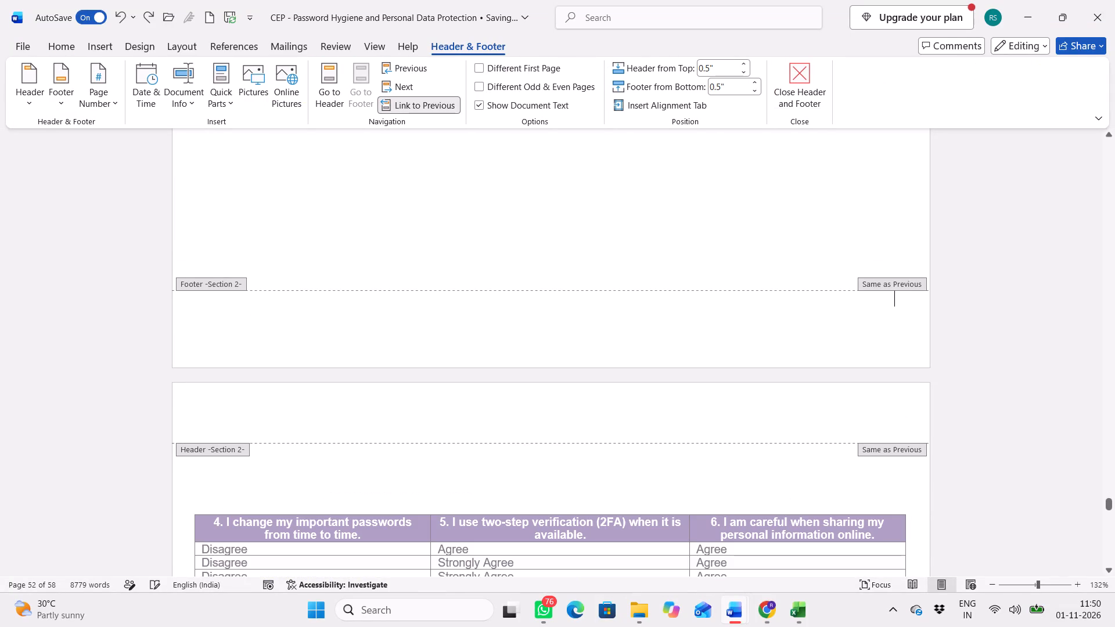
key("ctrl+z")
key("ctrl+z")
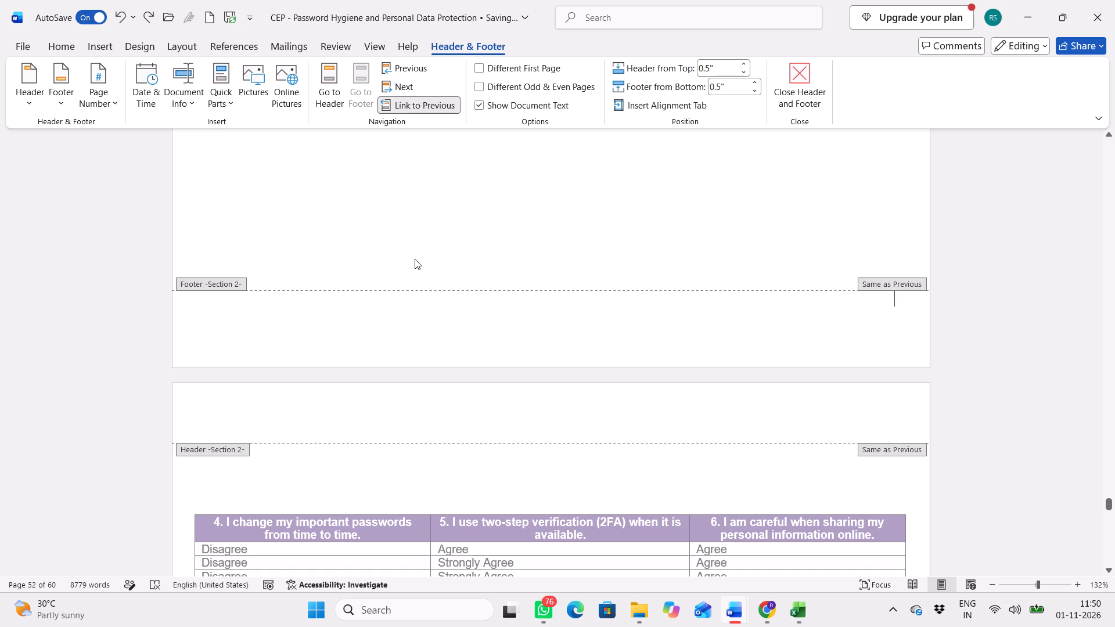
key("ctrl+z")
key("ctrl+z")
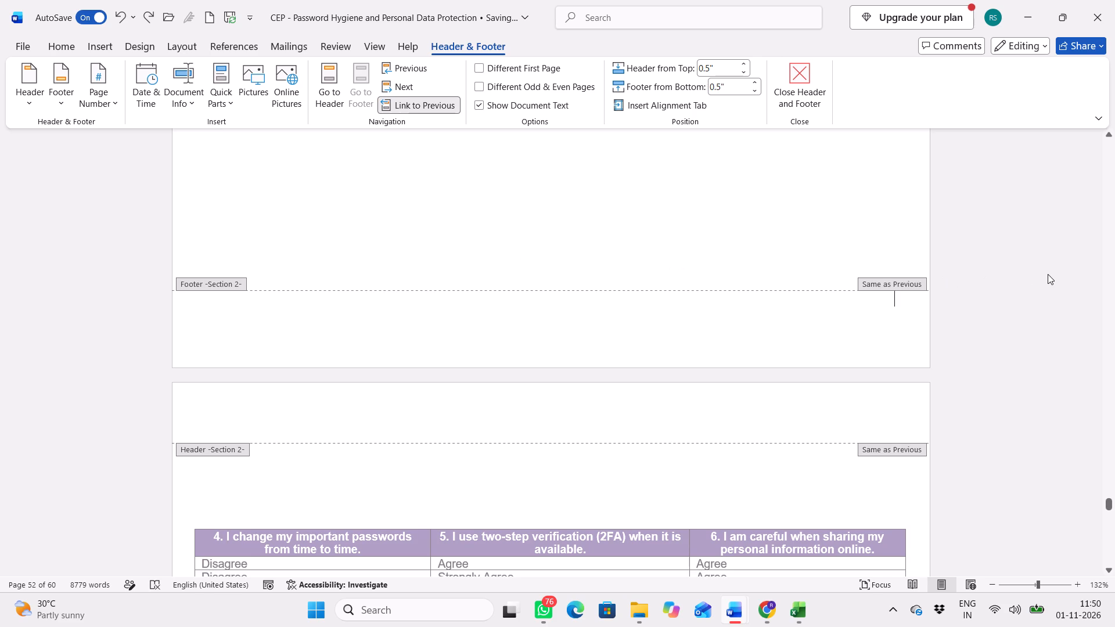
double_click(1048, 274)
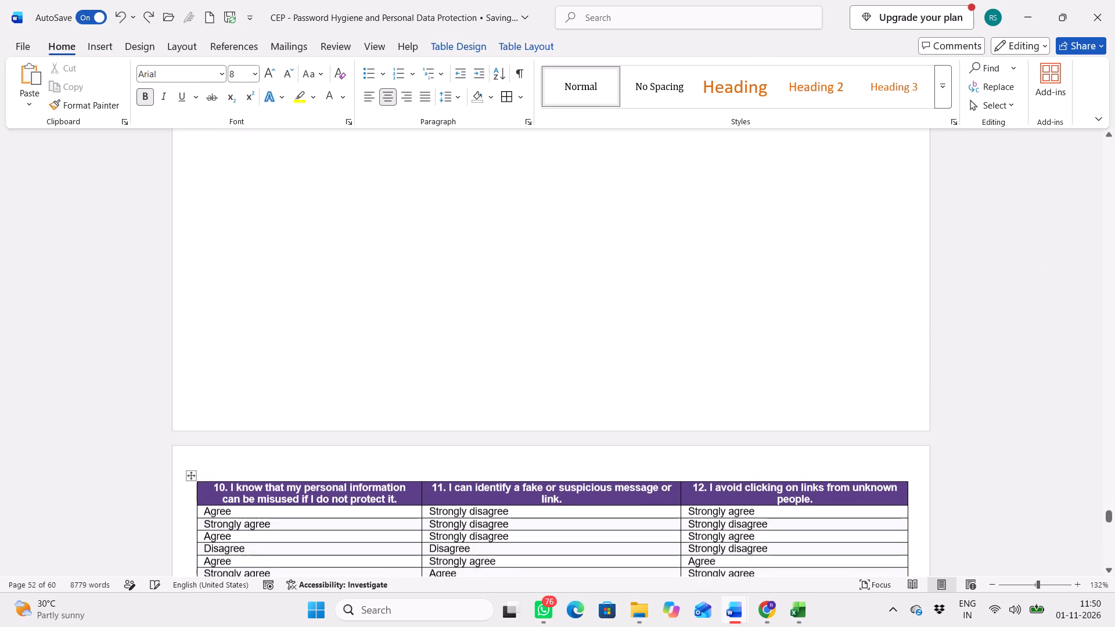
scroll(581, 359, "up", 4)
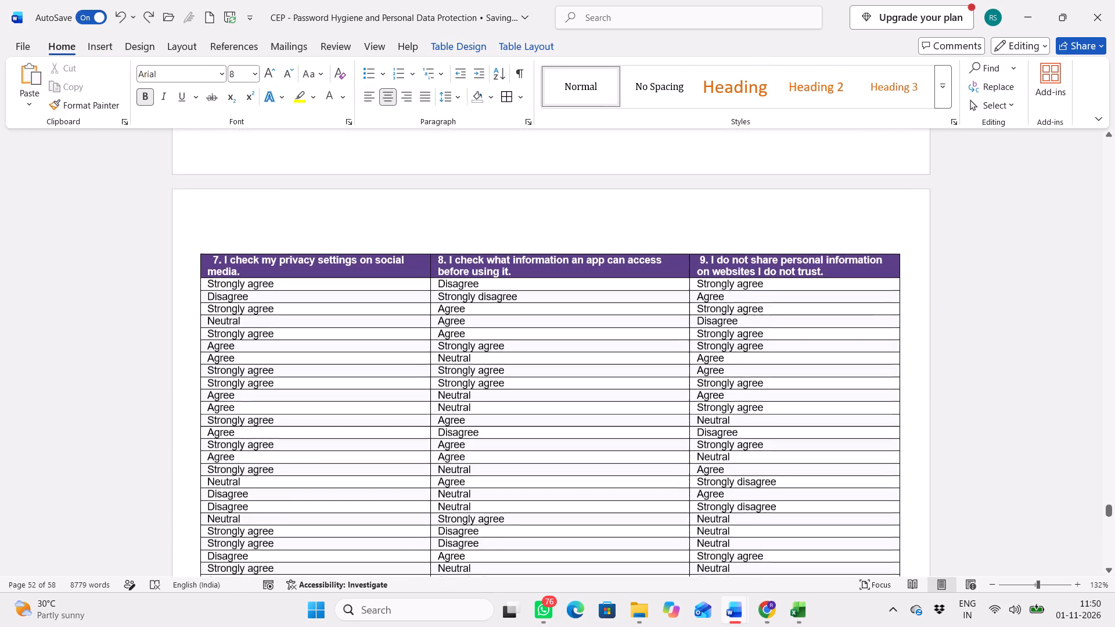
Examine the page spacing around the question 10–12 and 13–15 response tables.
scroll(581, 359, "down", 4)
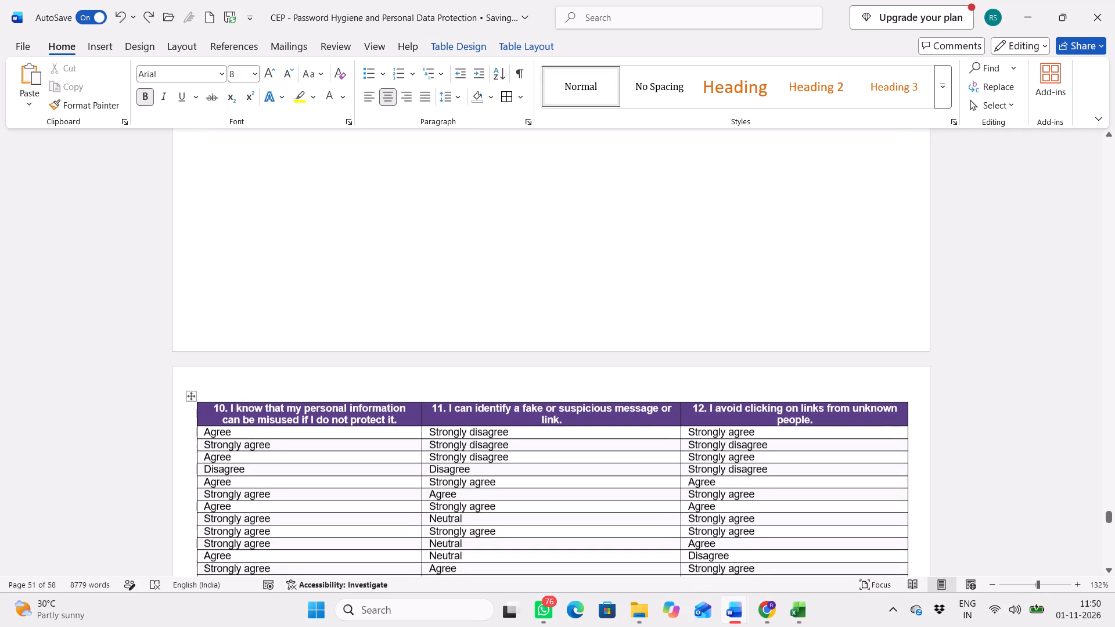
left_click(231, 388)
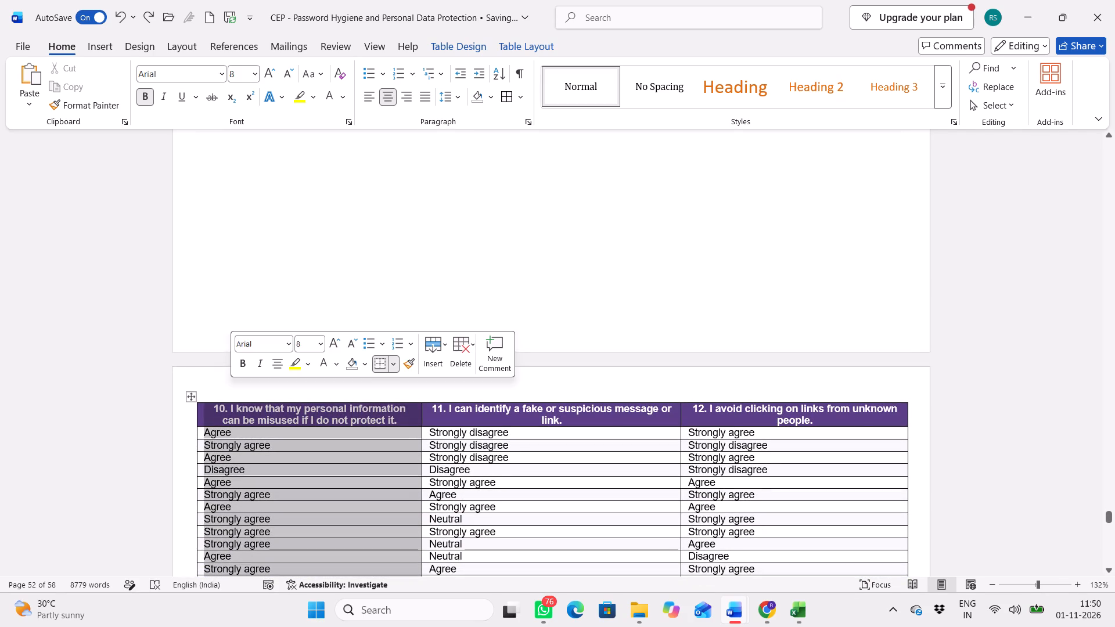
left_click(224, 388)
scroll(291, 433, "down", 3)
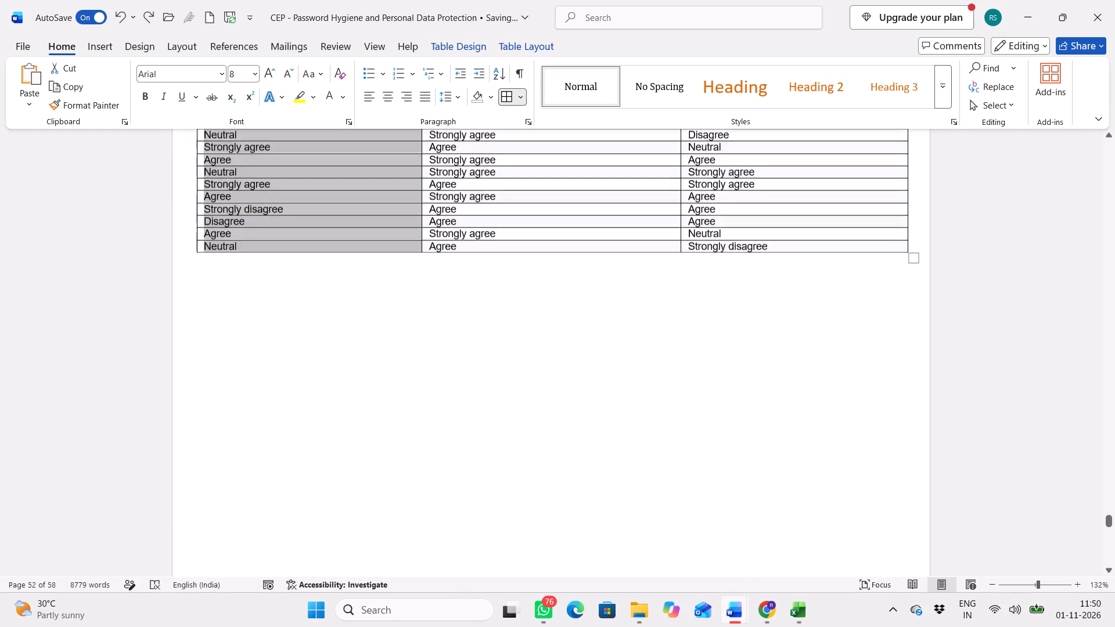
scroll(291, 433, "down", 4)
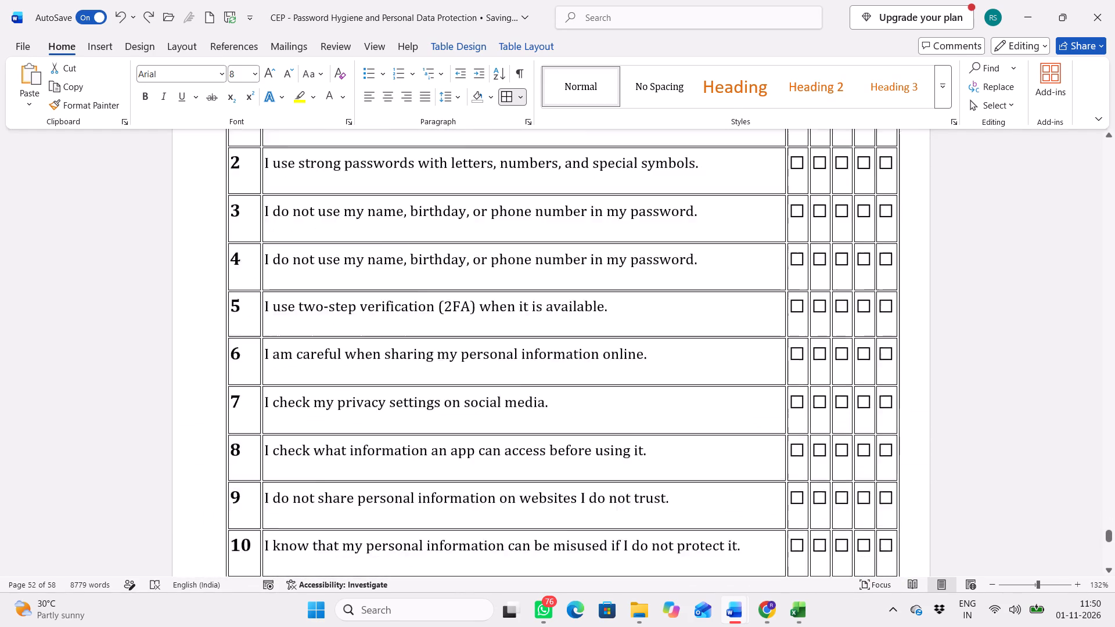
scroll(291, 433, "up", 6)
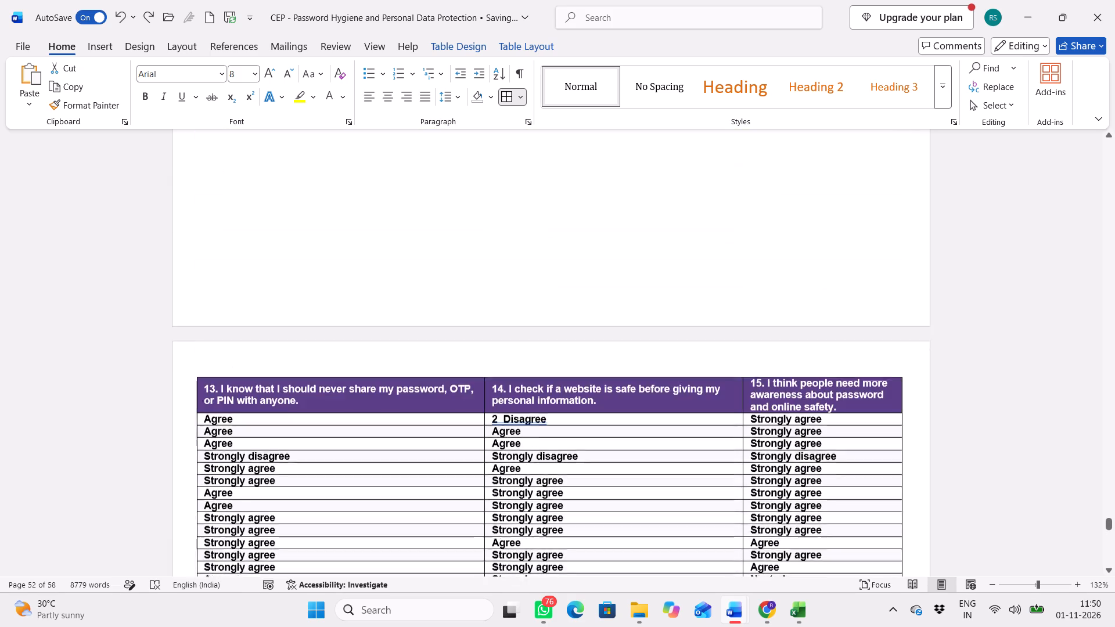
scroll(291, 433, "up", 7)
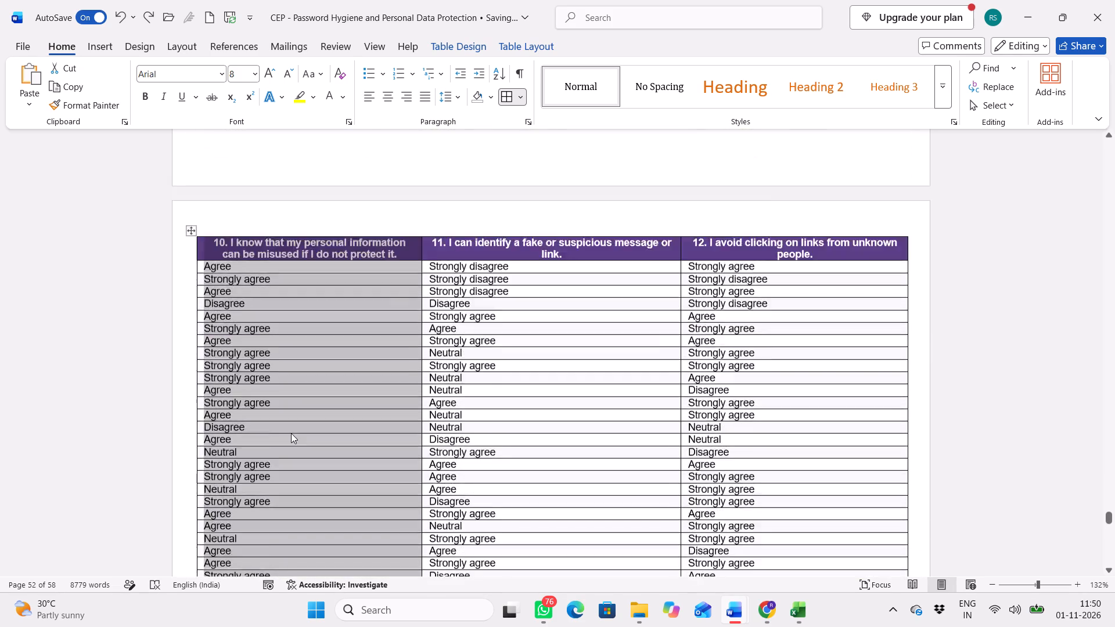
scroll(291, 433, "up", 5)
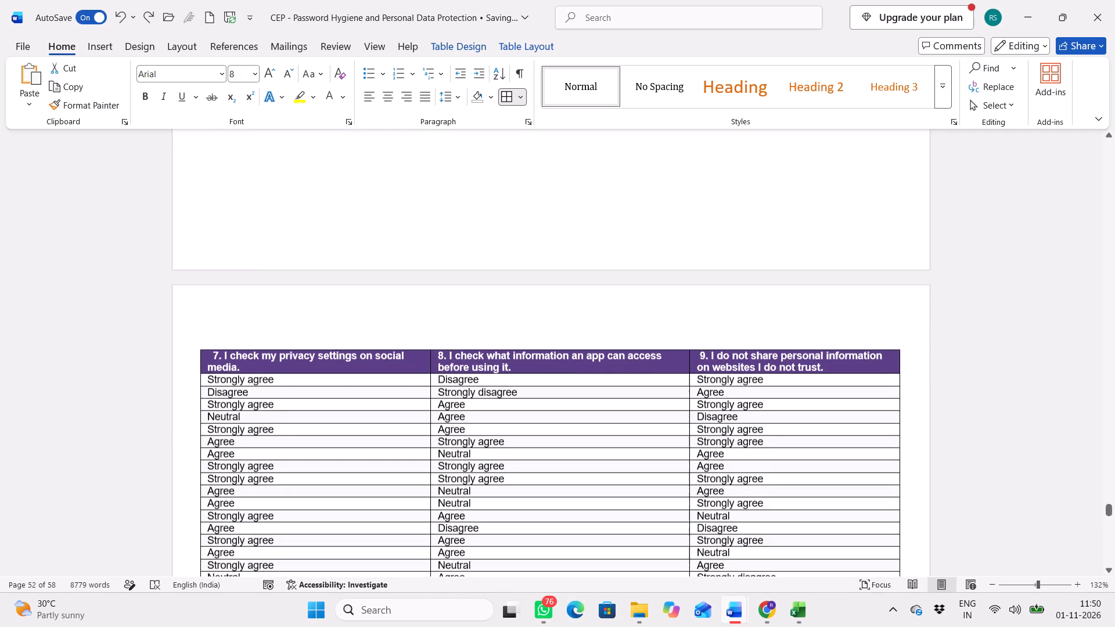
Try to reduce the blank space above the question 7–9 table by removing three empty lines and moving the table up.
left_click(247, 234)
left_click(235, 240)
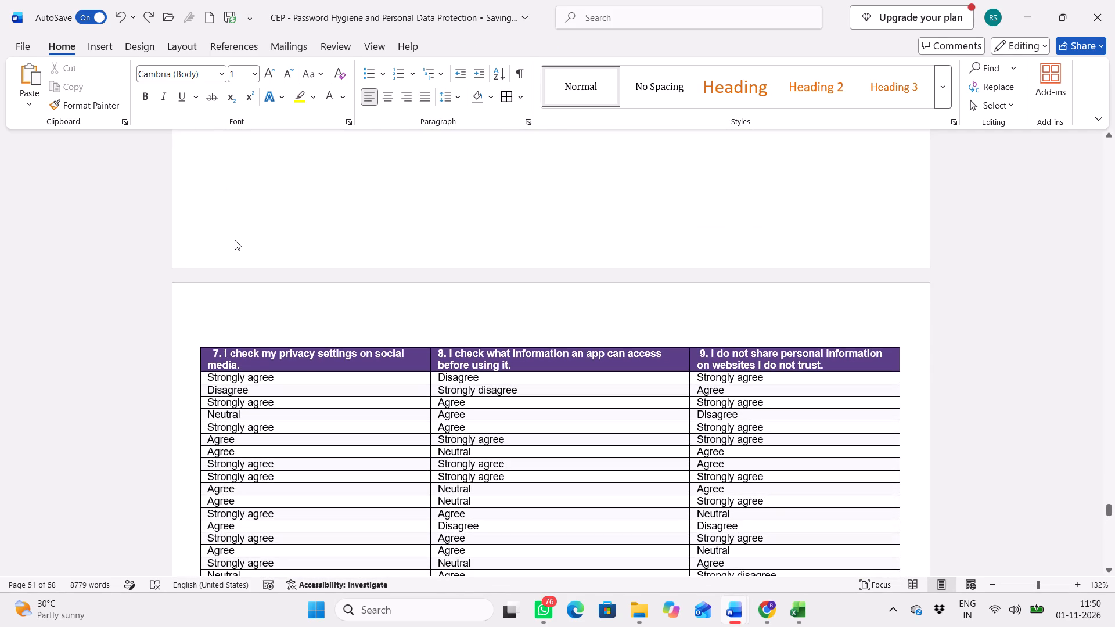
left_click(225, 311)
key("BackSpace")
key("BackSpace")
key("BackSpace")
left_click_drag(196, 339, 197, 327)
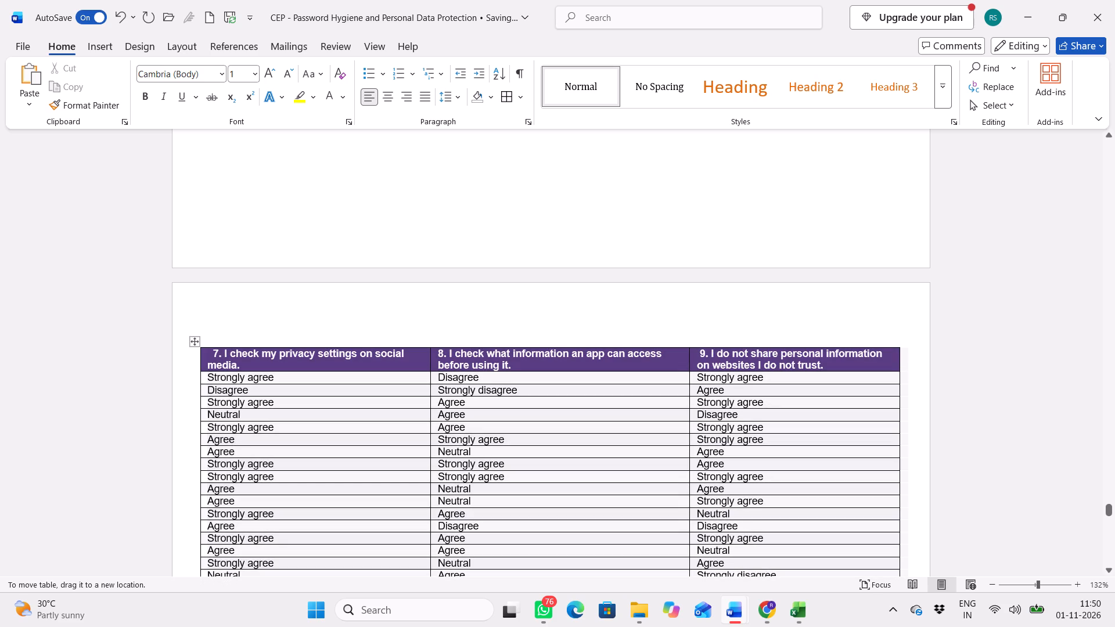
left_click_drag(197, 327, 200, 319)
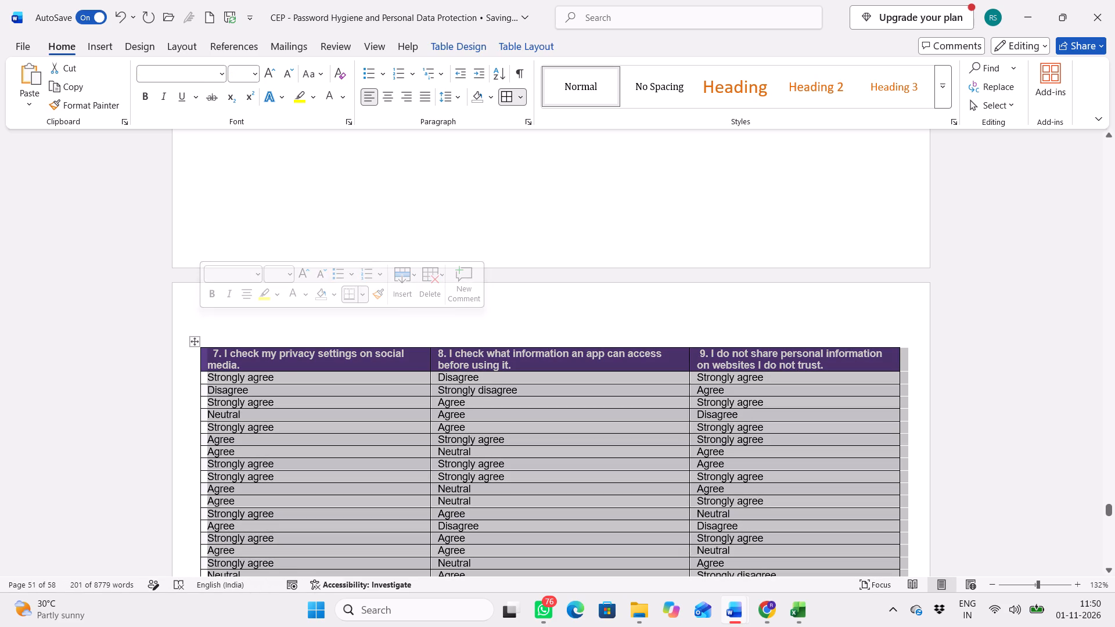
Remove two empty lines before the question 4–6 table.
scroll(253, 347, "up", 4)
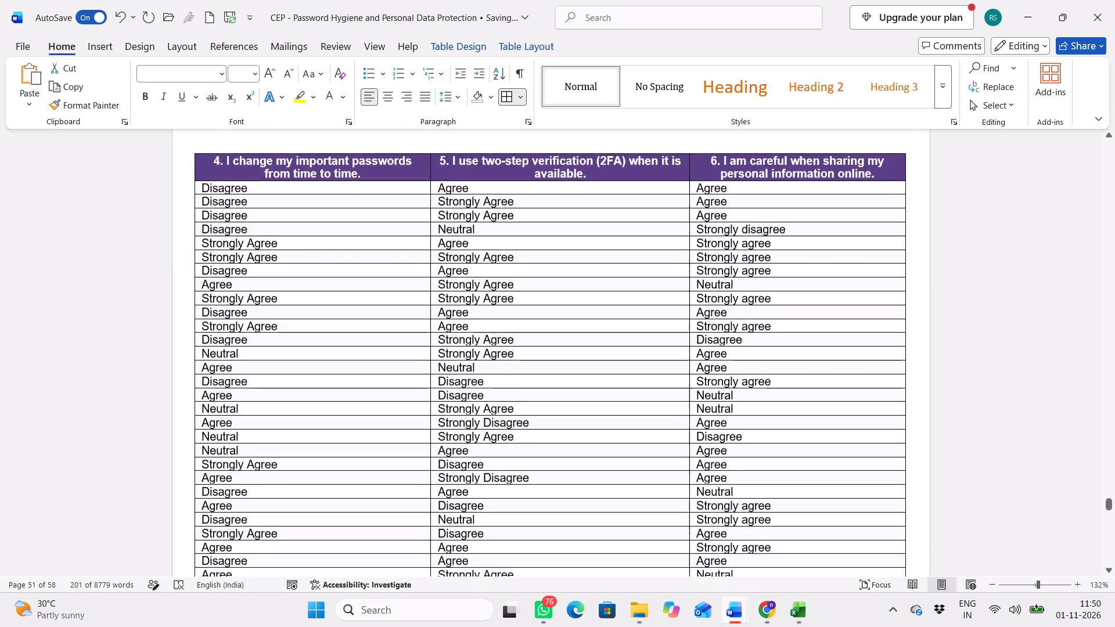
scroll(253, 347, "up", 4)
scroll(253, 347, "down", 2)
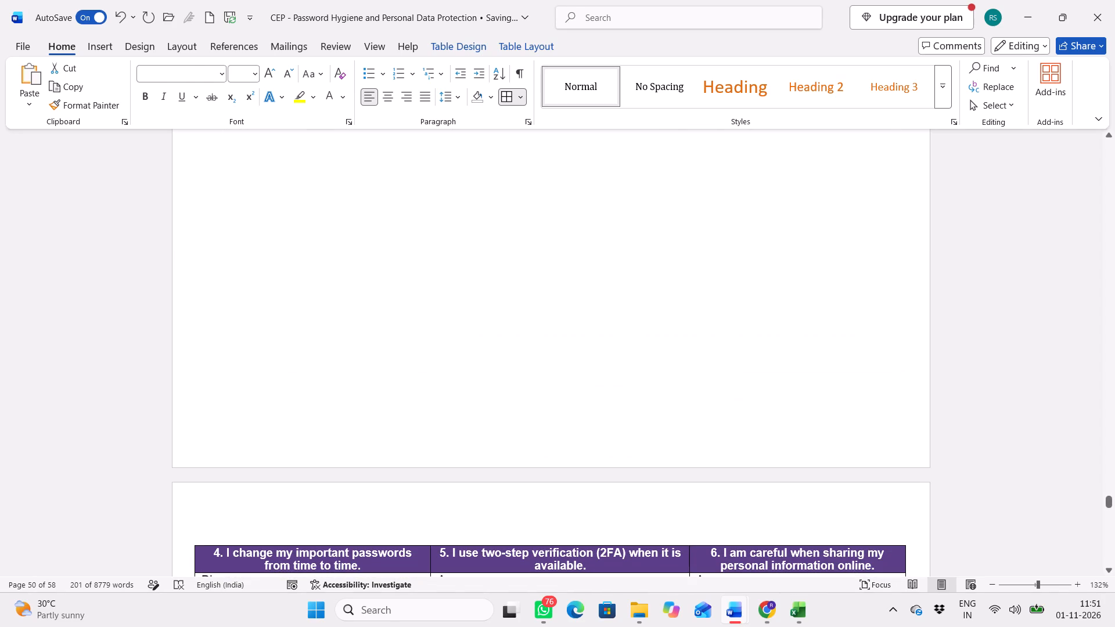
left_click(256, 361)
key("BackSpace")
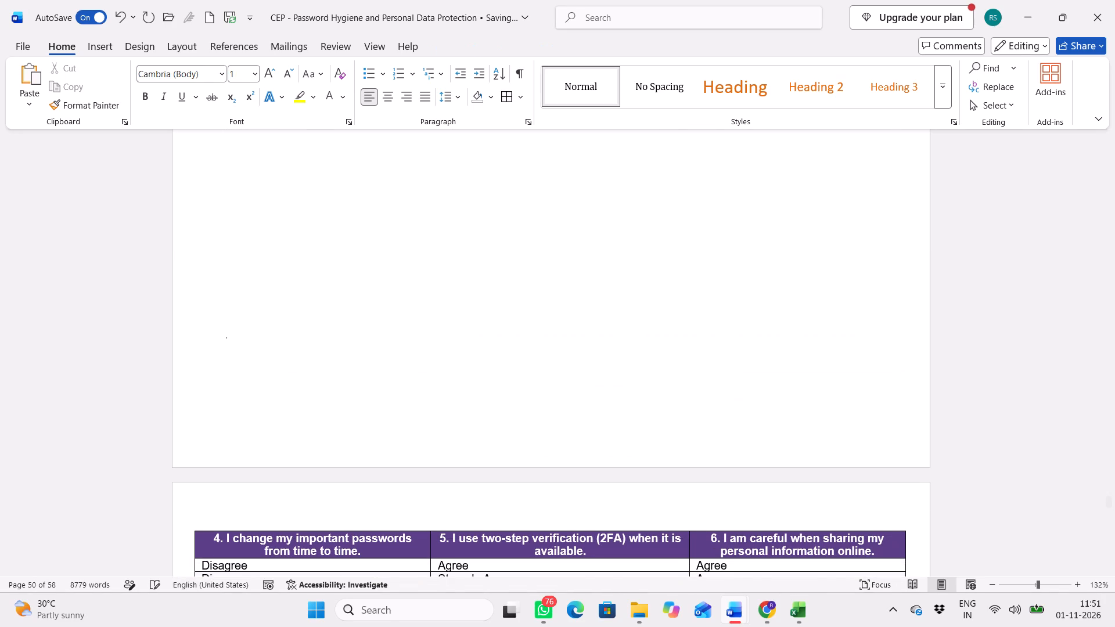
key("BackSpace")
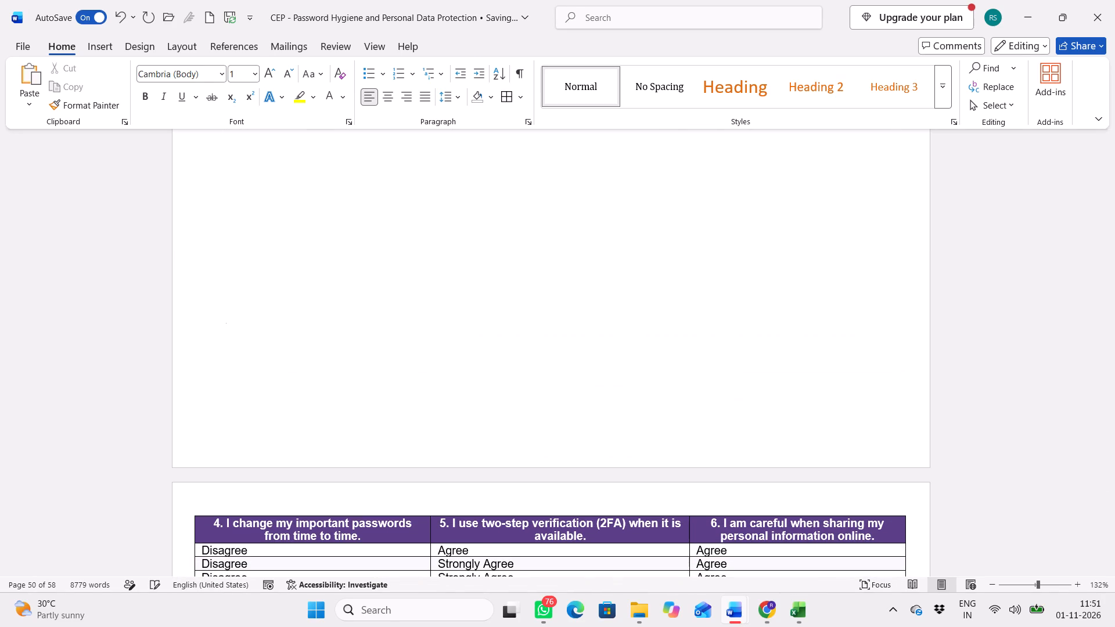
Try to close the gap above the question 7–9 table by removing two empty lines at the end of the preceding page.
scroll(256, 361, "down", 6)
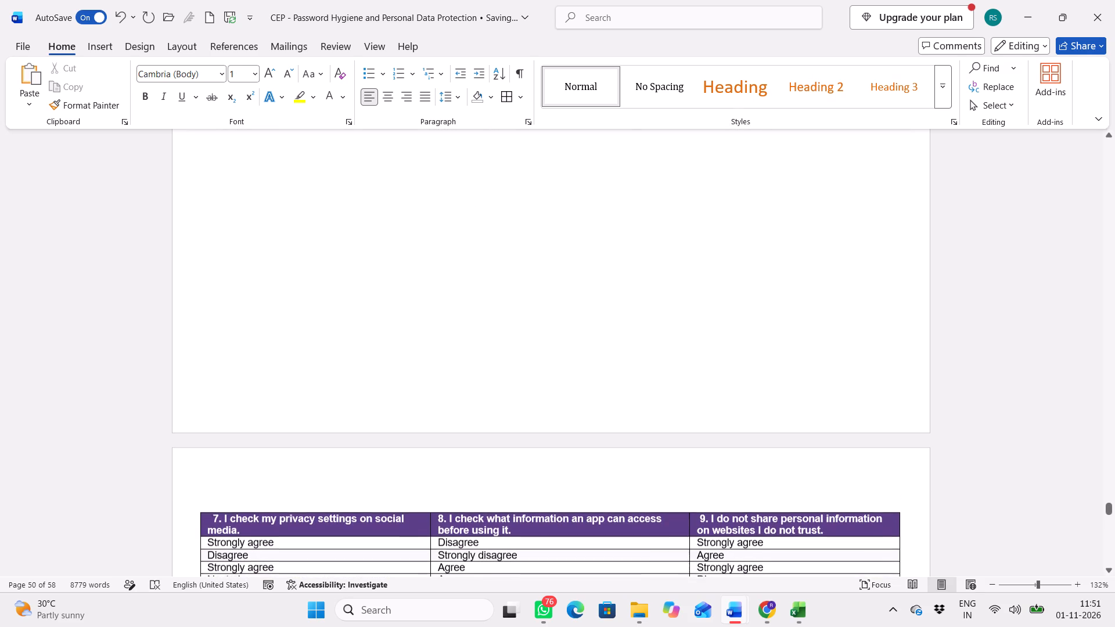
left_click(264, 468)
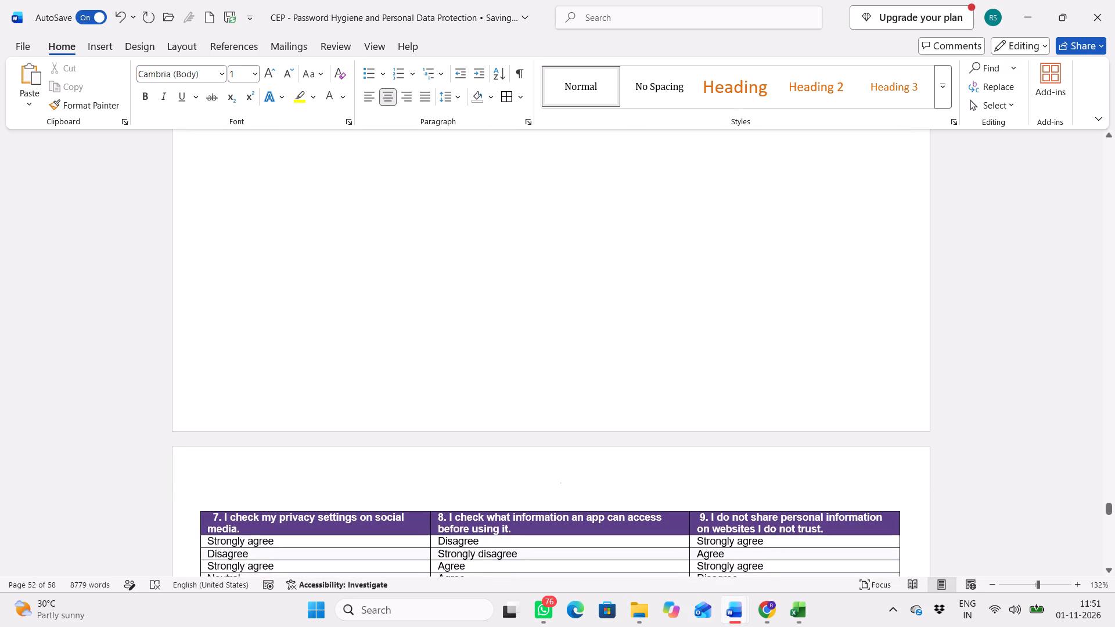
key("Up")
key("BackSpace")
key("BackSpace")
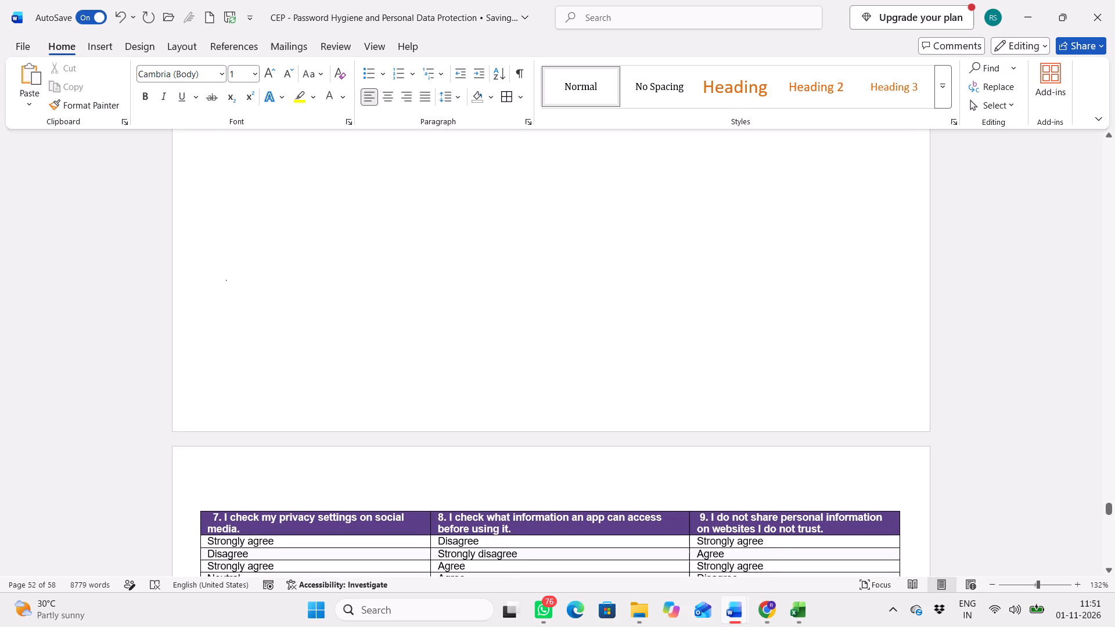
Enter the filler text "klsadg;lskf;s" on the empty line above the question 7–9 table, staying in the document body.
left_click(263, 489)
type("klsadg;lskf;s")
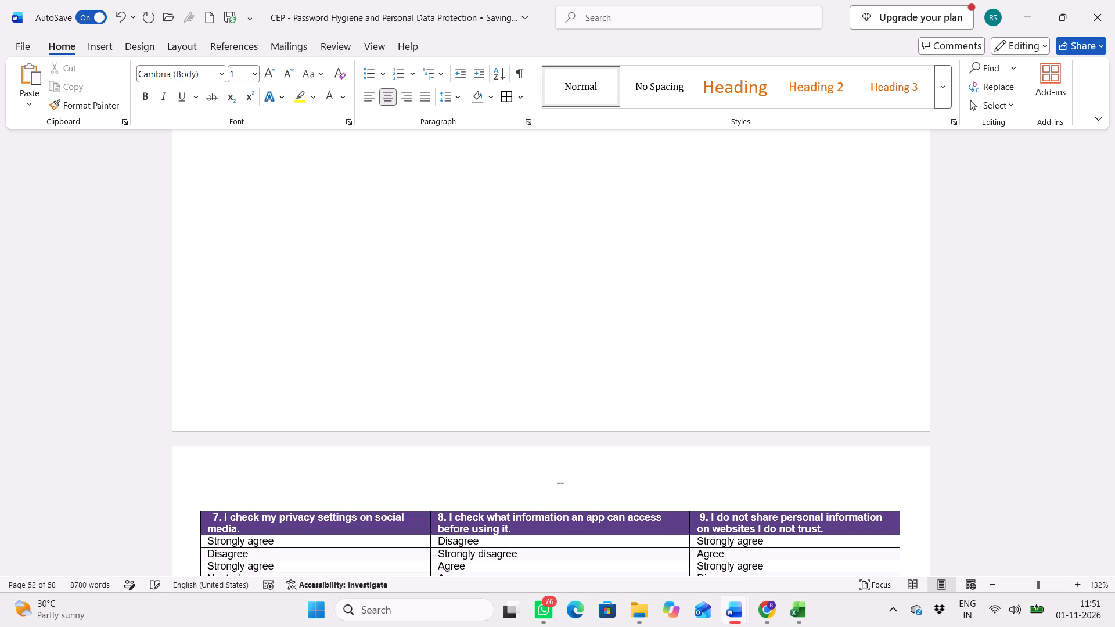
left_click(260, 389)
double_click(239, 398)
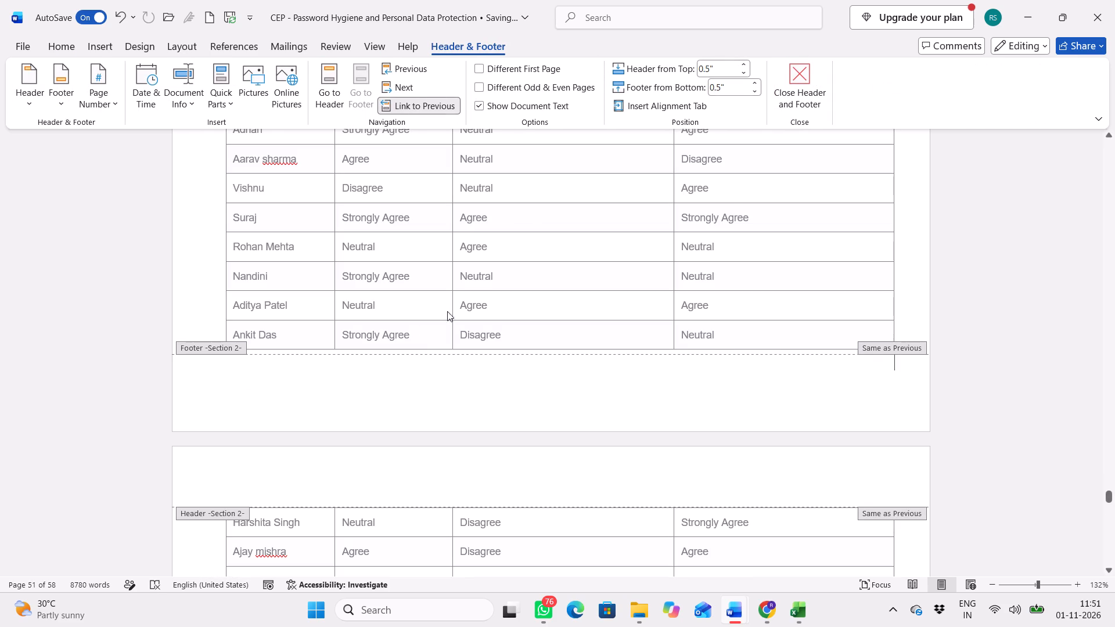
double_click(949, 259)
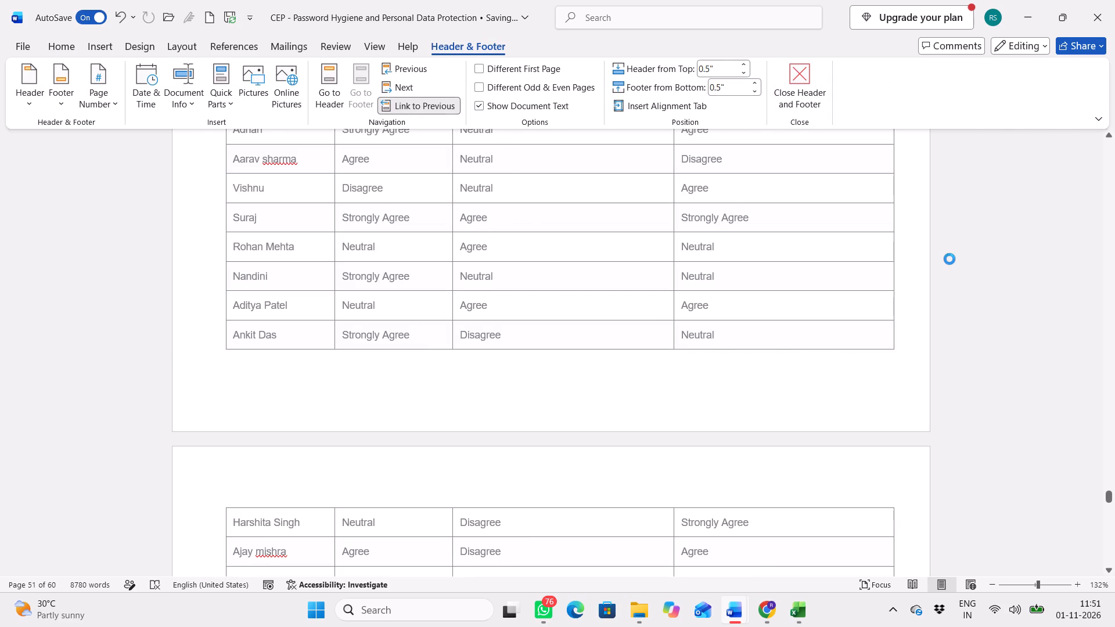
Look through the remaining response tables and the blank questionnaire pages up to the Annexure D page.
scroll(920, 276, "down", 7)
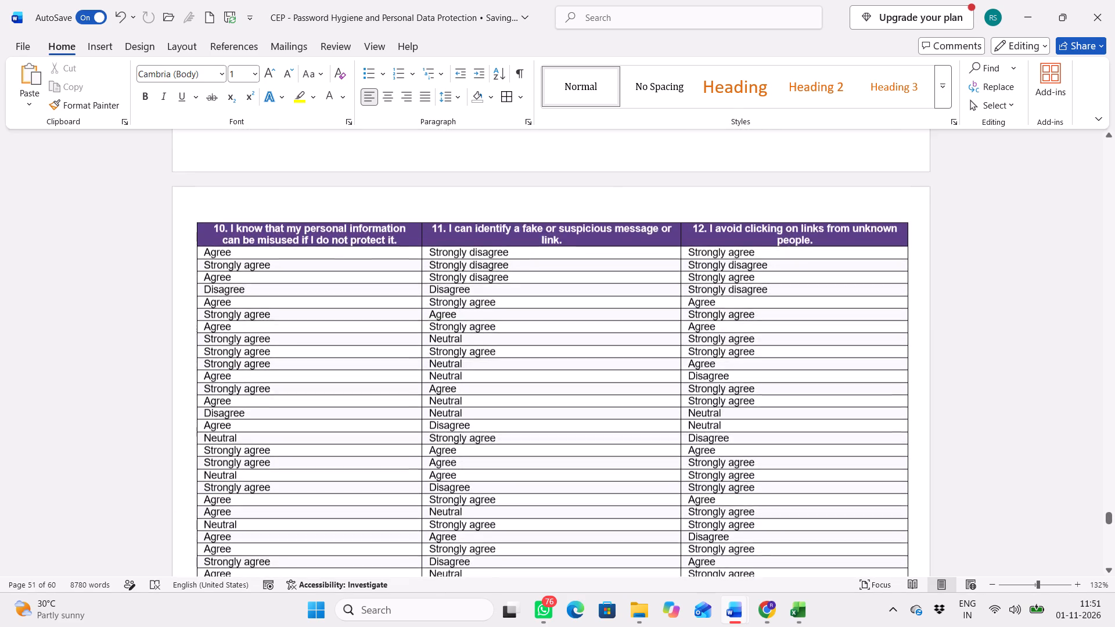
scroll(920, 276, "down", 3)
scroll(920, 276, "up", 3)
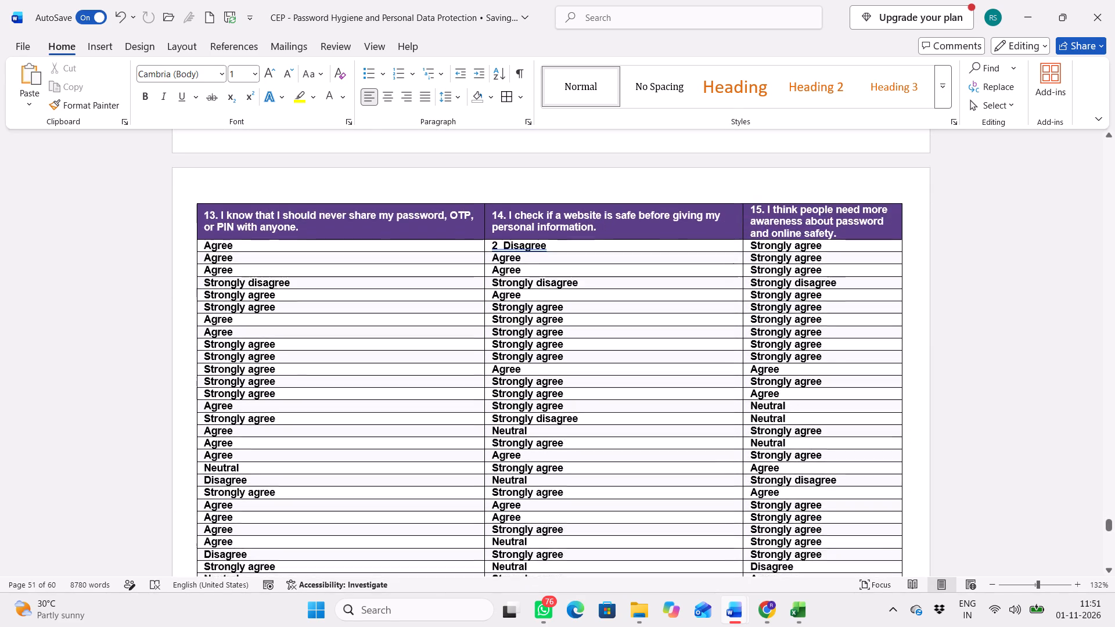
scroll(920, 276, "down", 6)
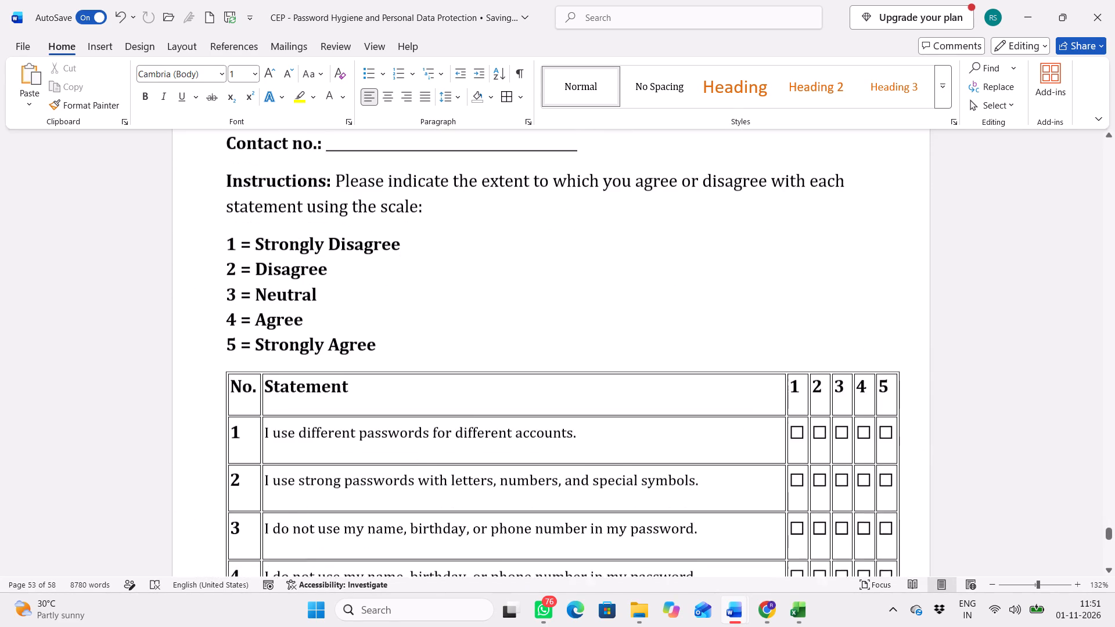
scroll(920, 276, "up", 9)
scroll(920, 276, "down", 2)
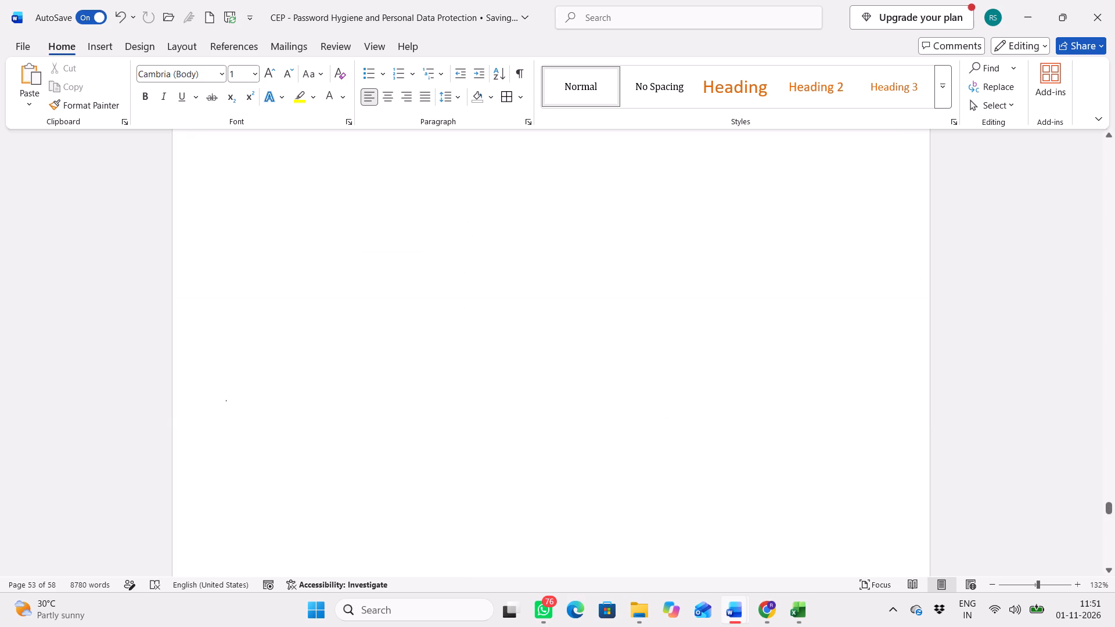
scroll(920, 276, "down", 4)
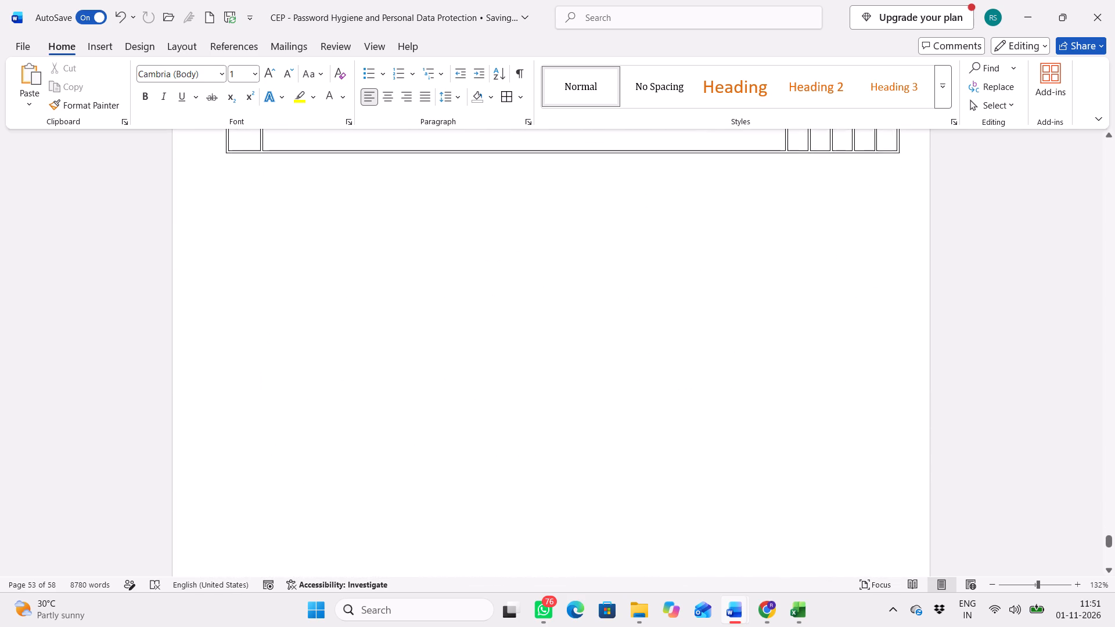
scroll(920, 276, "down", 5)
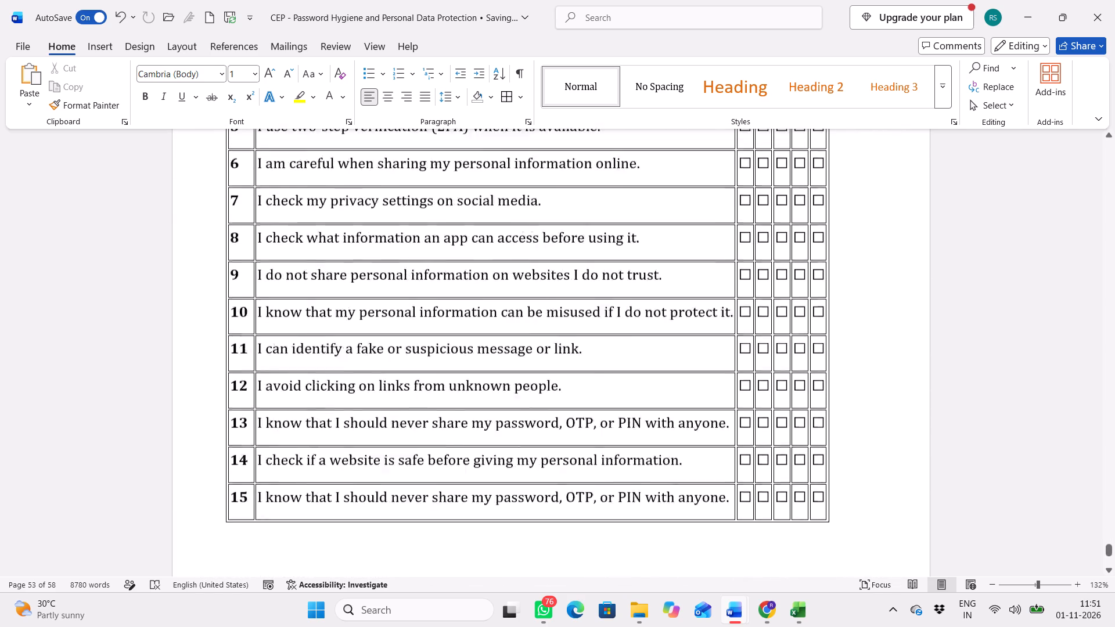
scroll(920, 276, "down", 4)
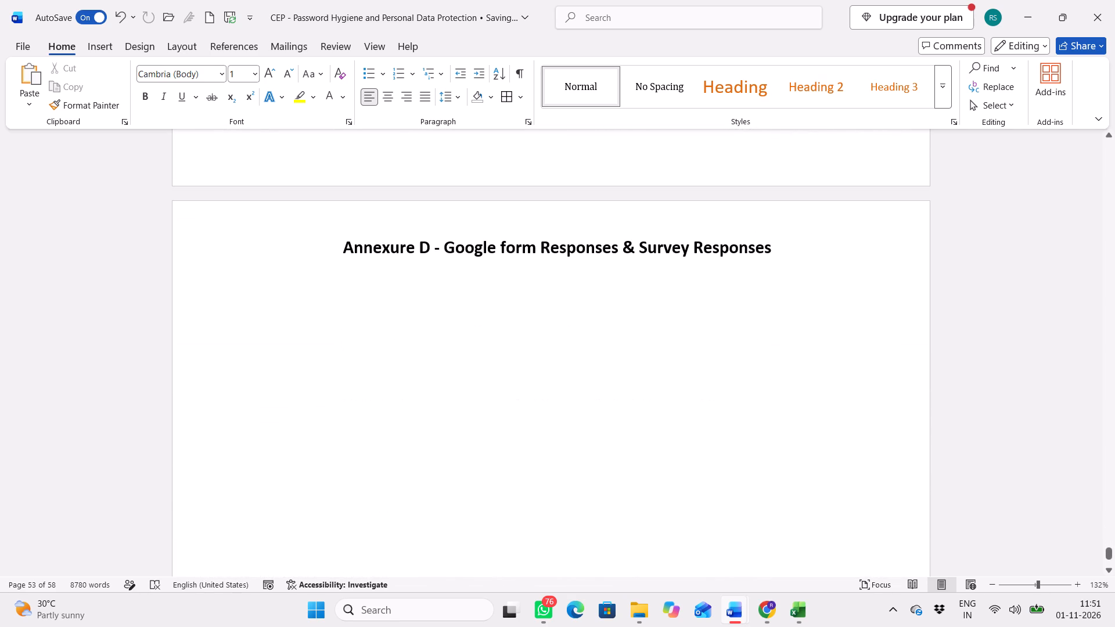
Delete the heading "Annexure D - Google form Responses & Survey Responses" from the last page.
left_click_drag(777, 252, 728, 232)
left_click_drag(728, 232, 217, 244)
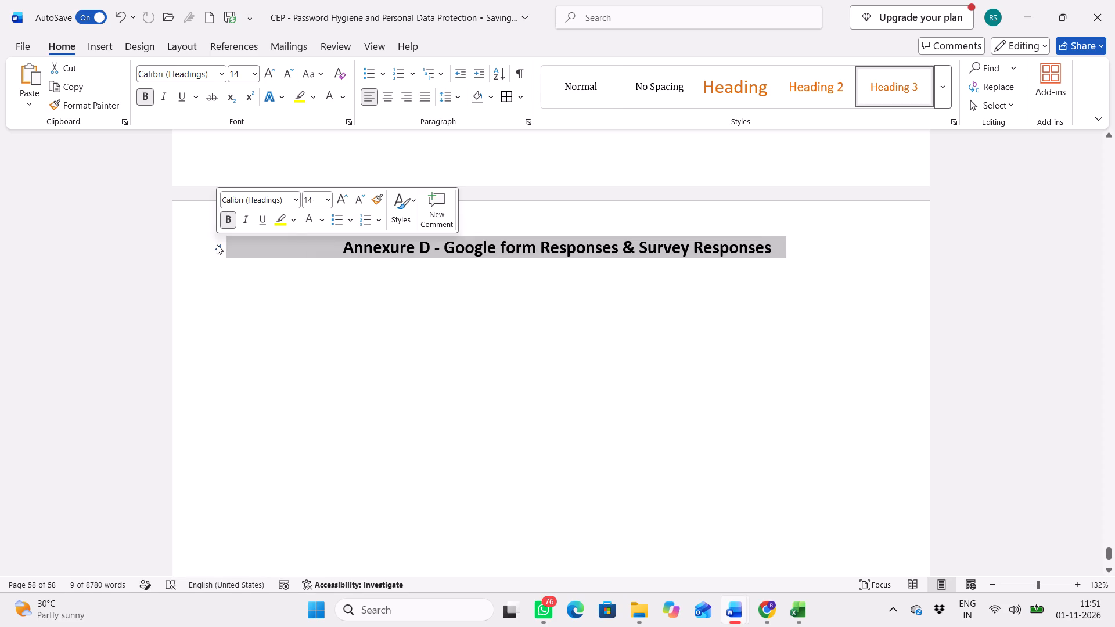
key("BackSpace")
Select the blank questionnaire page's content, from the Name and DATE line down into the statement table.
scroll(217, 244, "up", 4)
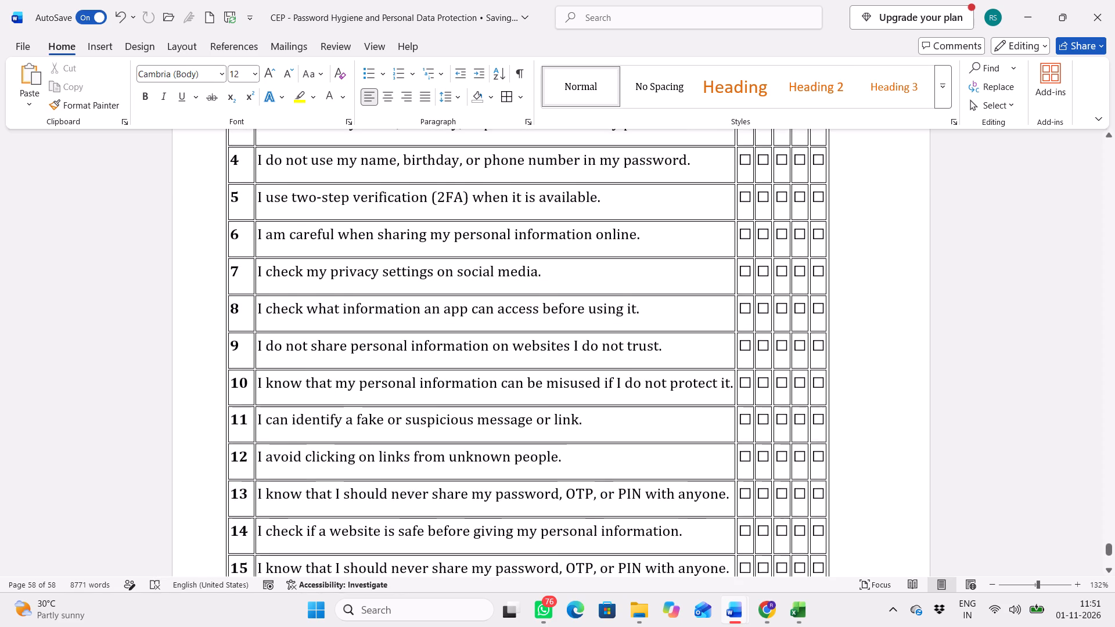
scroll(274, 299, "up", 3)
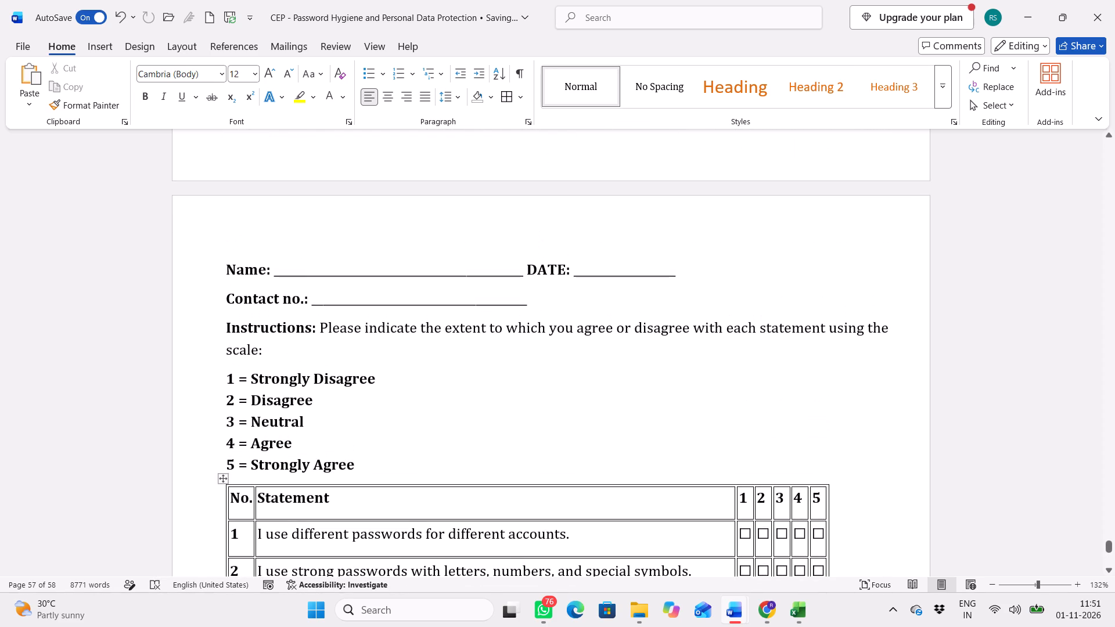
left_click_drag(220, 262, 686, 608)
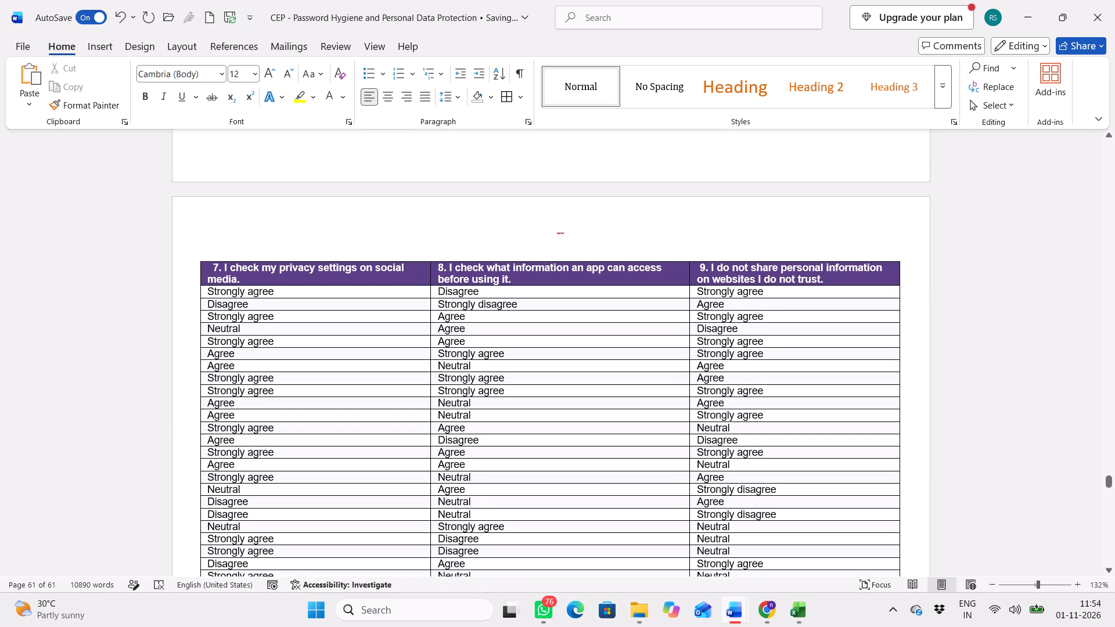
Delete the tiny size-1 filler text above the question 7–9 table and try to remove the leftover empty line.
left_click_drag(588, 226, 539, 236)
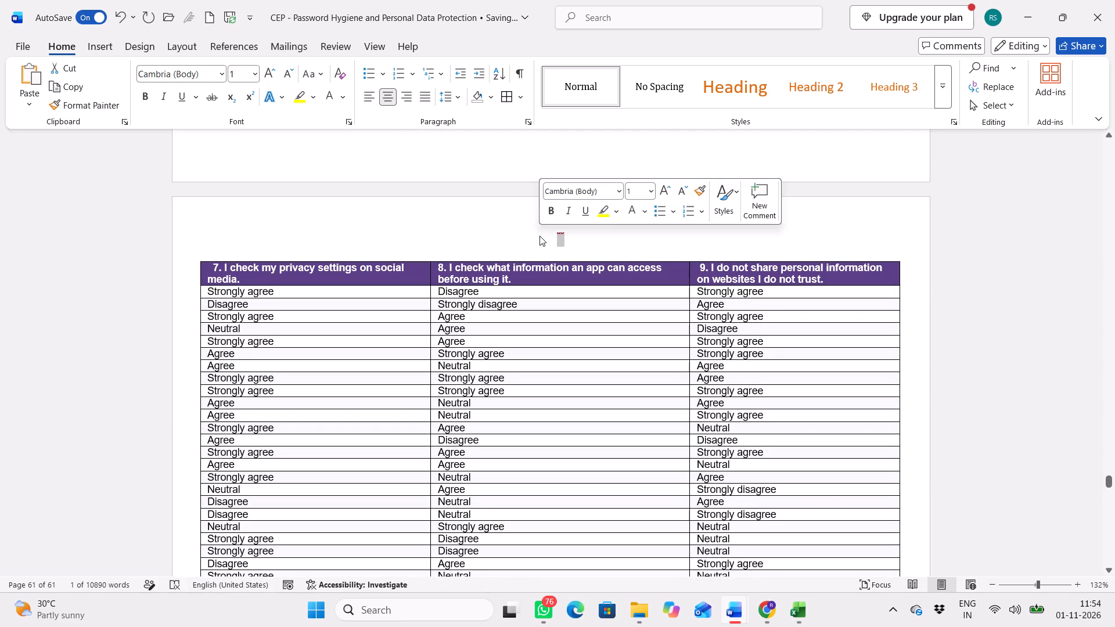
key("BackSpace")
key("BackSpace")
key("BackSpace")
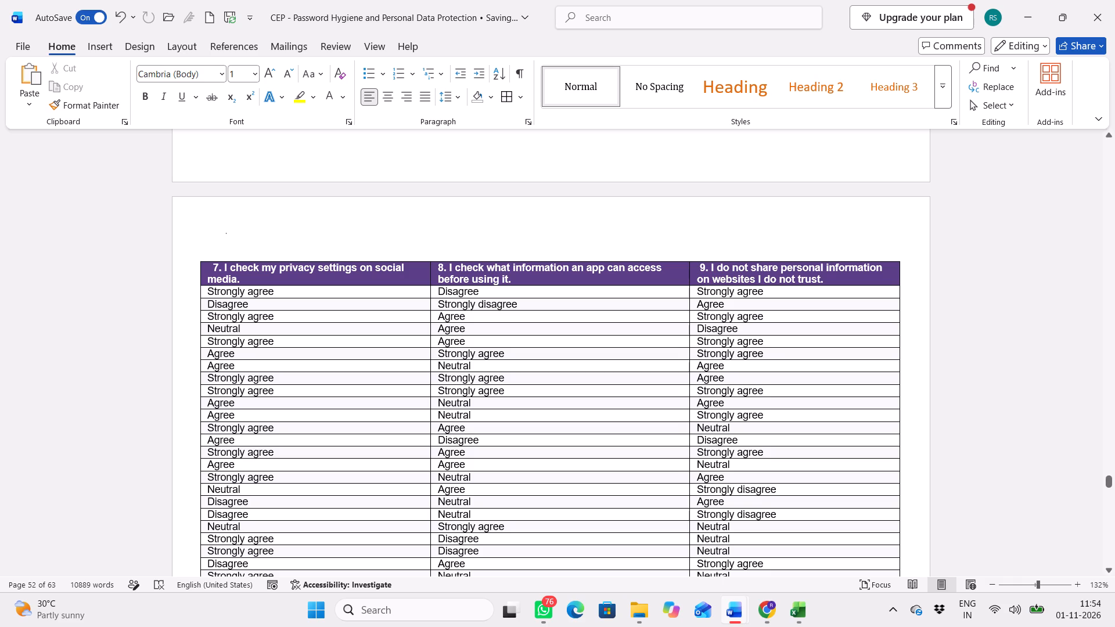
key("BackSpace")
key("BackSpace")
key("BackSpace")
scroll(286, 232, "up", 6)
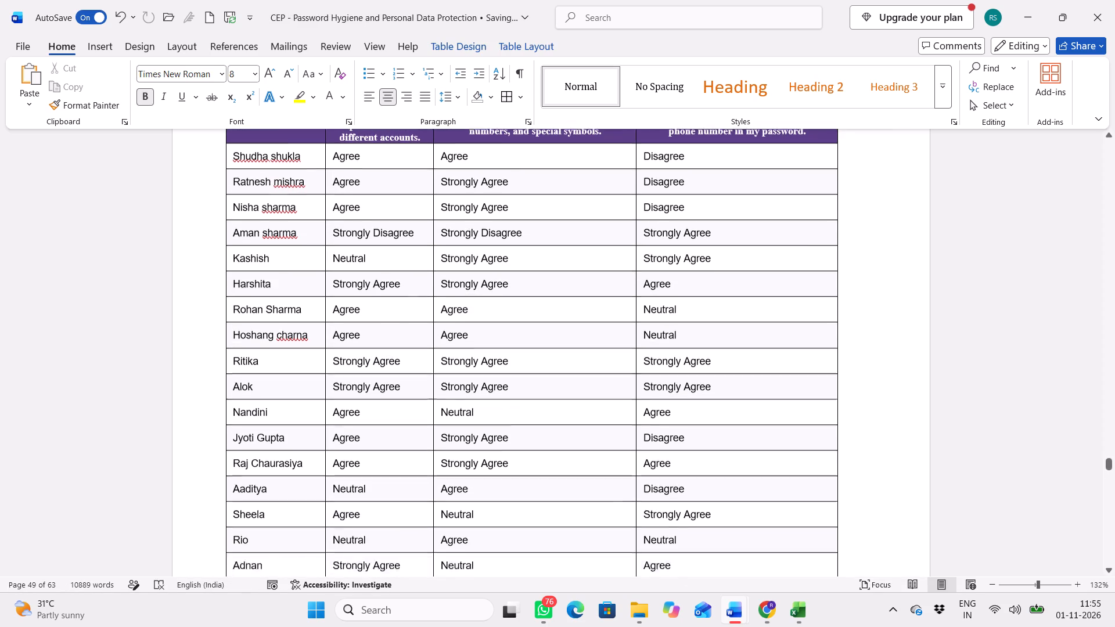
Shrink the question 1–3 response table's height so that all its rows, down to the last respondent, fit on one page.
scroll(814, 355, "down", 5)
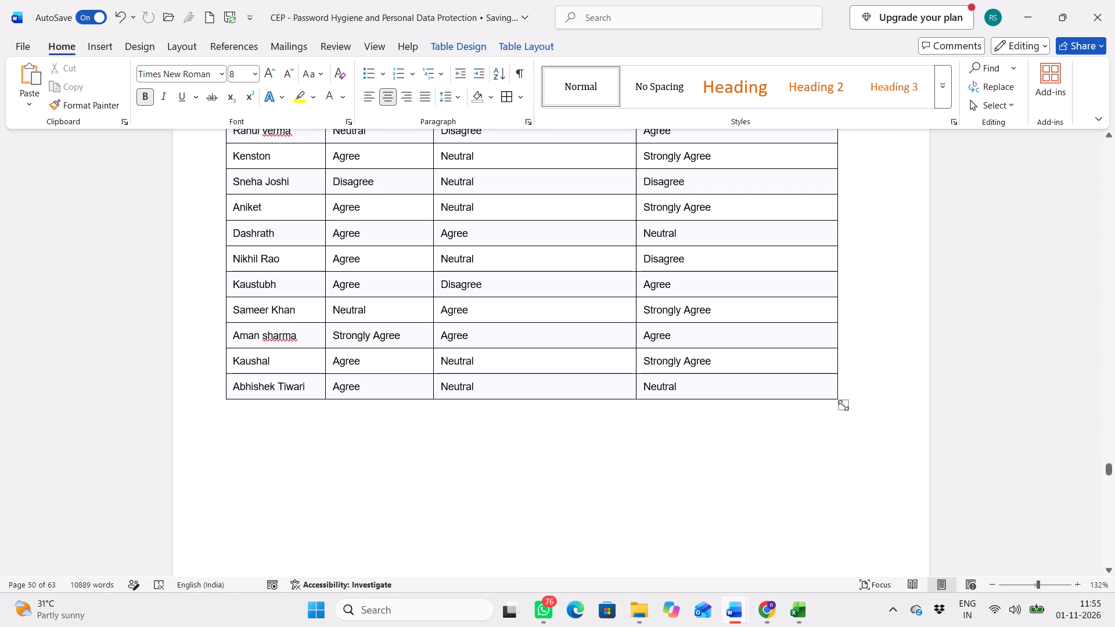
left_click_drag(843, 405, 796, 142)
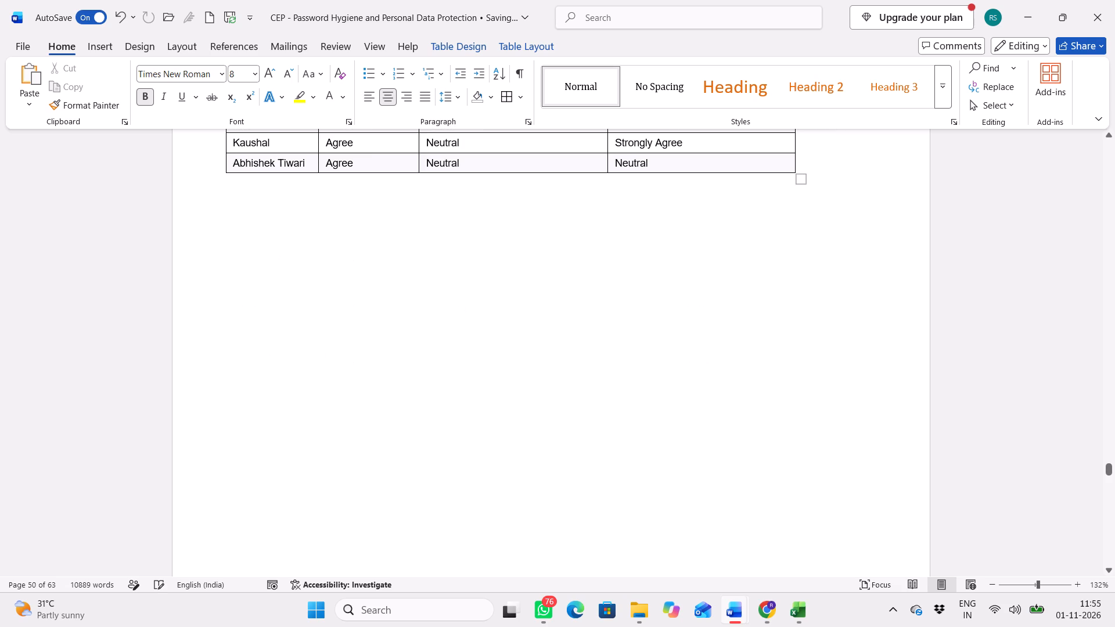
scroll(820, 343, "up", 2)
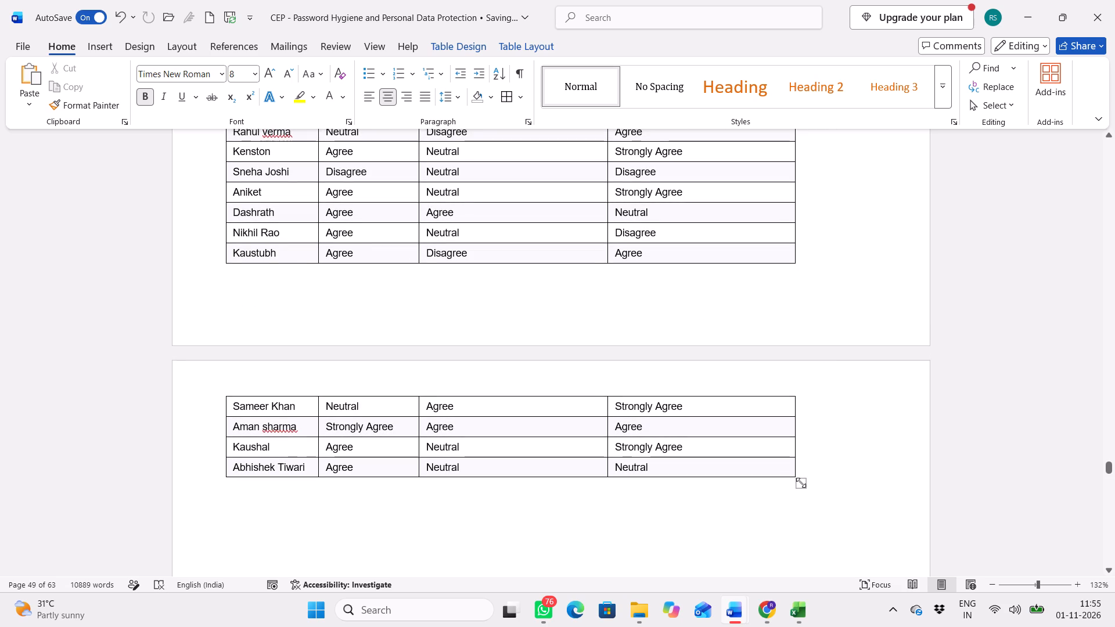
left_click_drag(801, 482, 835, 297)
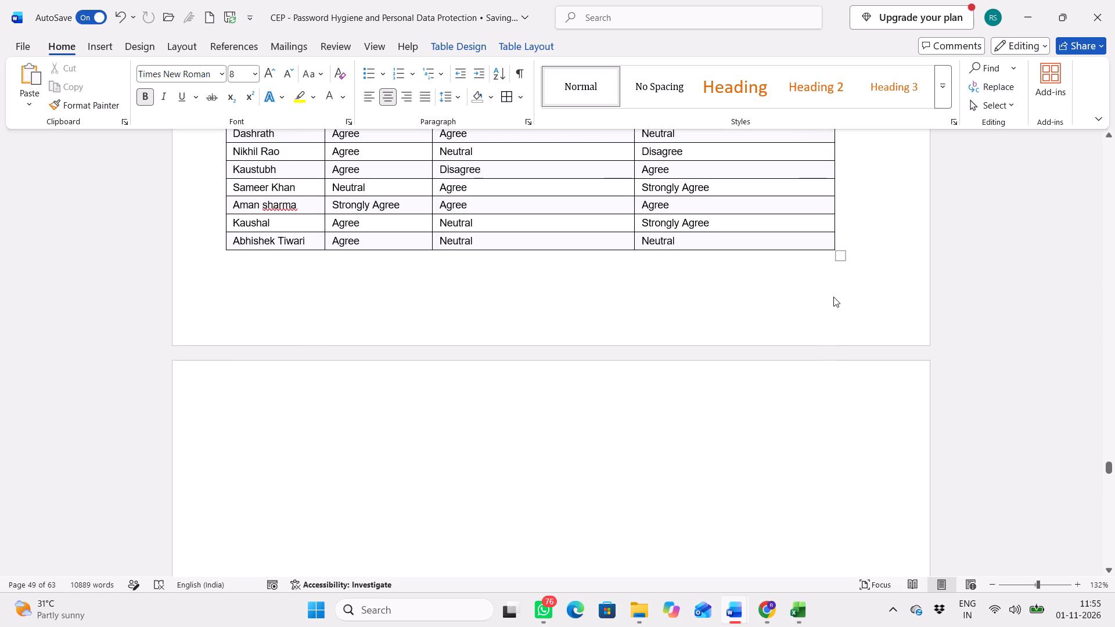
scroll(792, 284, "up", 4)
scroll(792, 284, "right", 1)
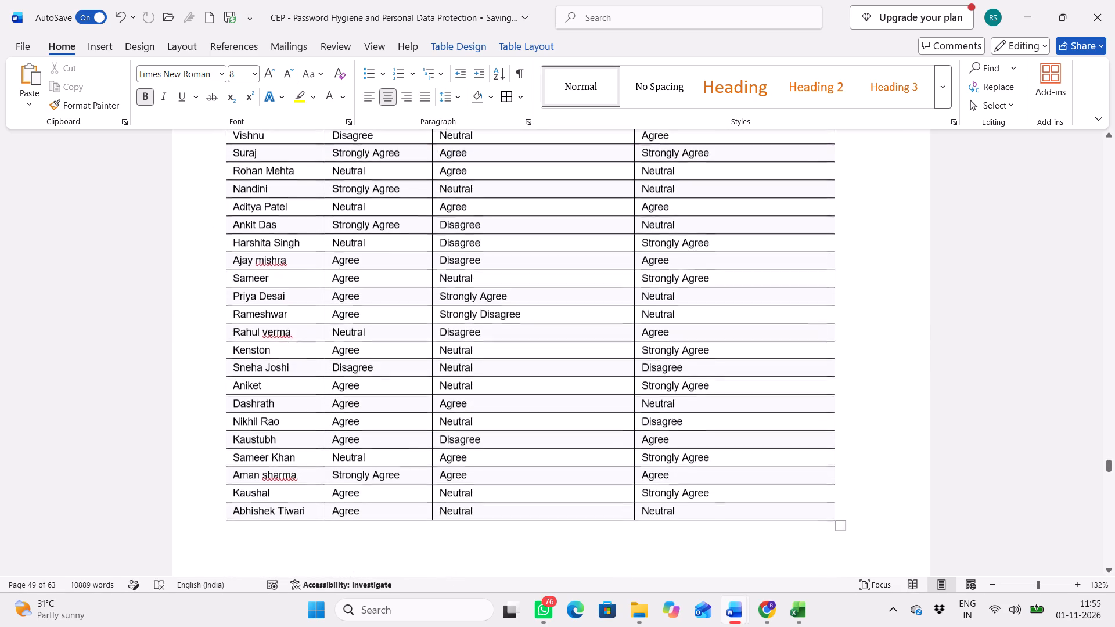
Widen the question 1–3 response table to span the full width of the line under the Annexure D heading.
scroll(792, 284, "down", 1)
left_click_drag(839, 298, 852, 297)
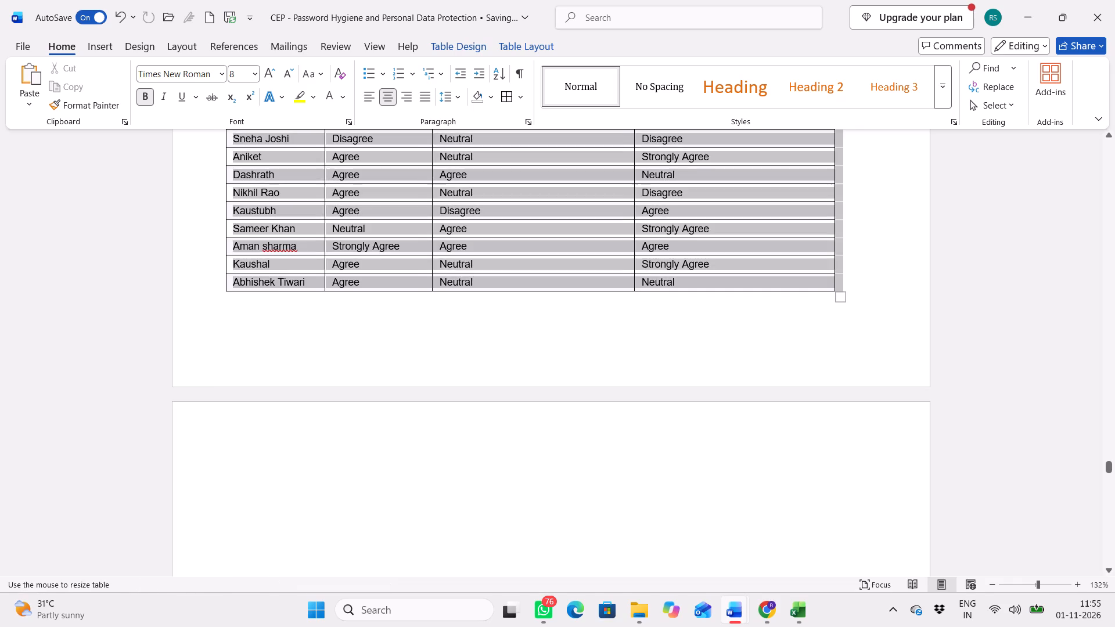
left_click_drag(852, 297, 865, 299)
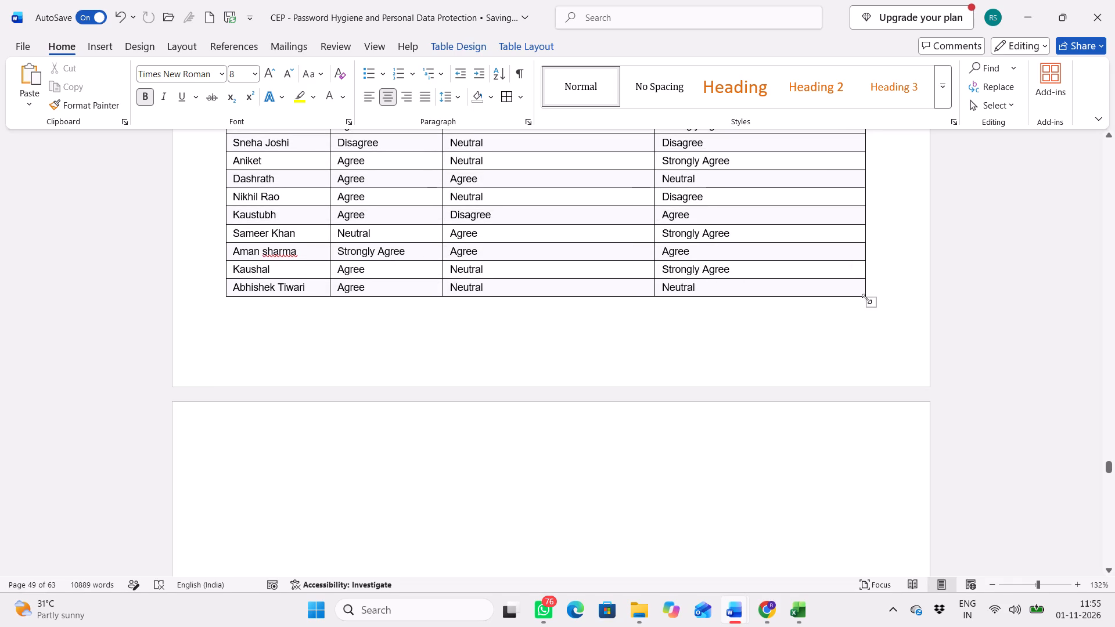
left_click_drag(869, 298, 894, 299)
scroll(221, 312, "up", 1)
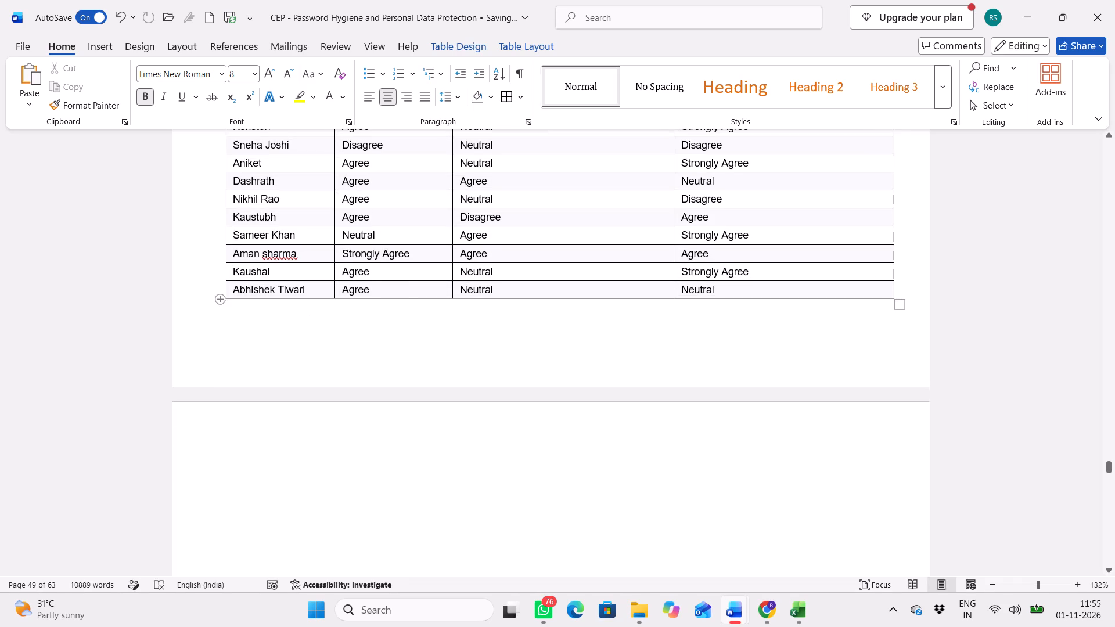
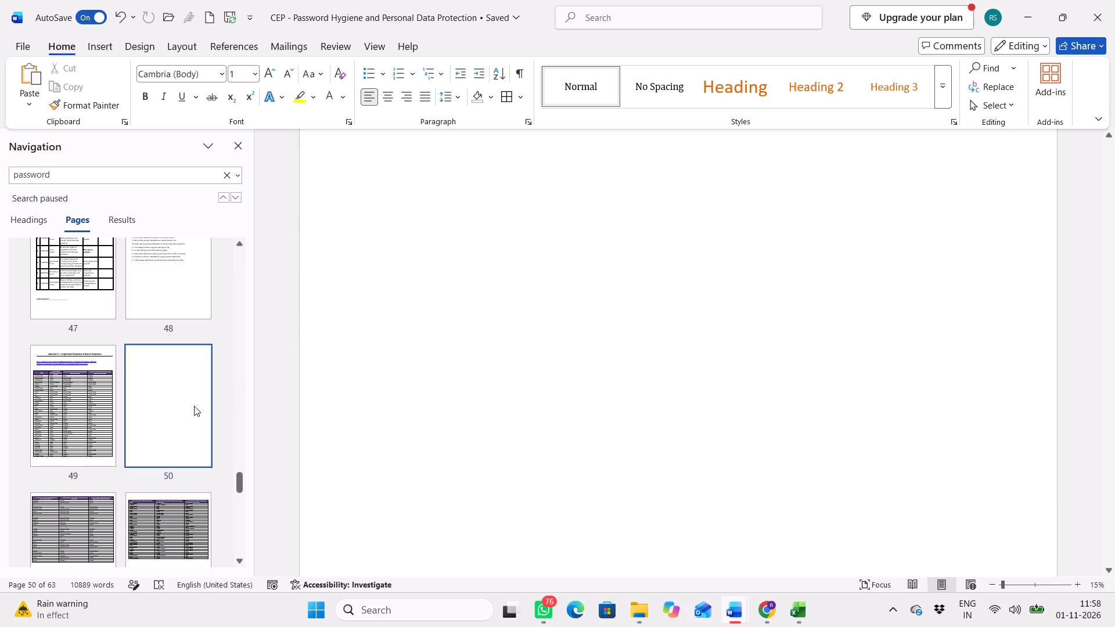
Place the cursor on the first line of the blank page after the question 1–3 response table and bring up its editing options.
scroll(442, 374, "up", 1)
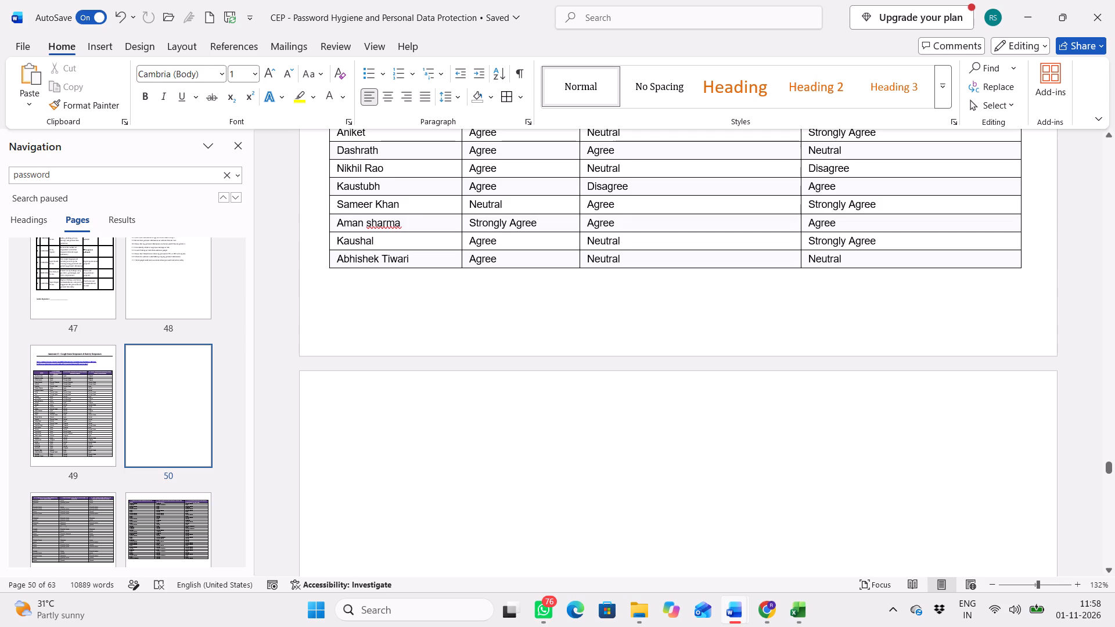
double_click(400, 423)
right_click(400, 423)
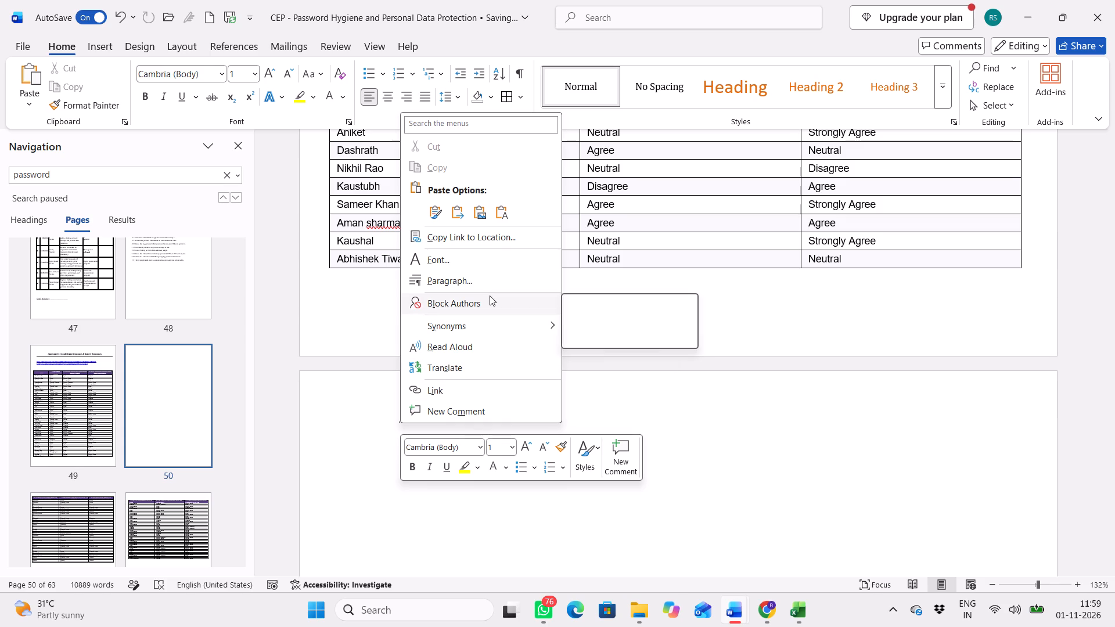
Delete the stray size-1 filler characters and empty lines on the blank page after the question 1–3 response table.
left_click(720, 419)
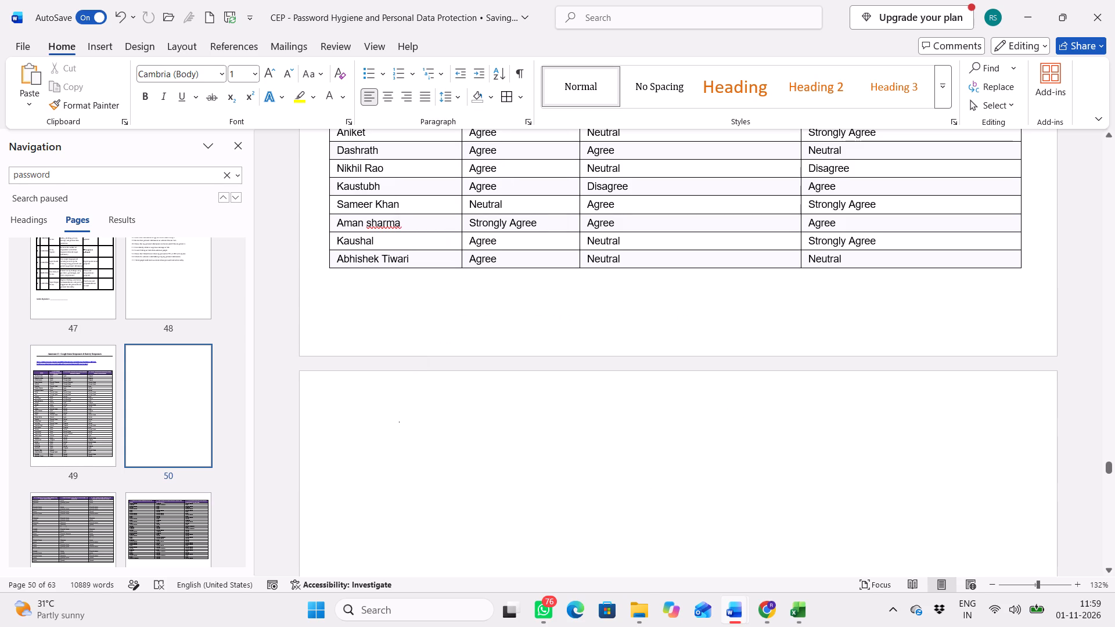
left_click(428, 445)
double_click(428, 445)
key("BackSpace")
key("BackSpace")
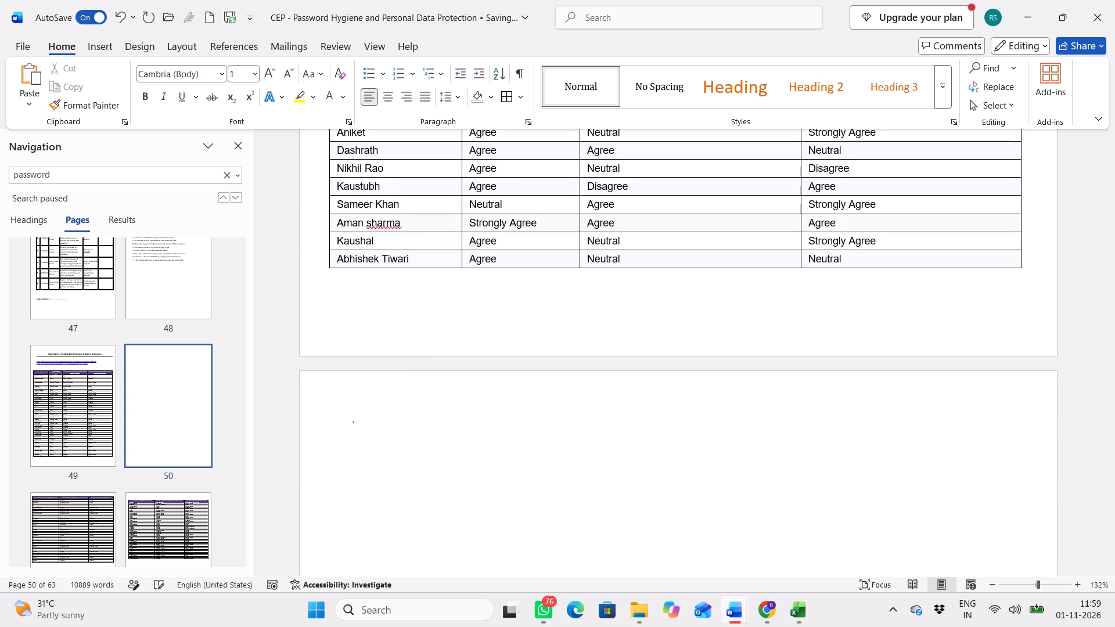
key("Delete")
double_click(428, 445)
key("Delete")
key("Delete")
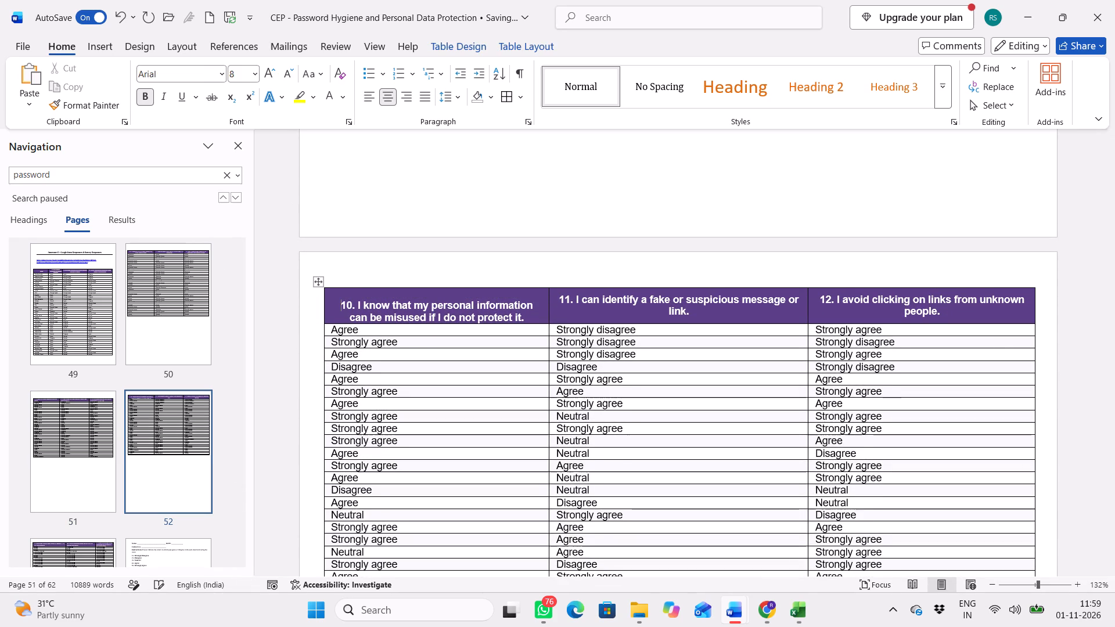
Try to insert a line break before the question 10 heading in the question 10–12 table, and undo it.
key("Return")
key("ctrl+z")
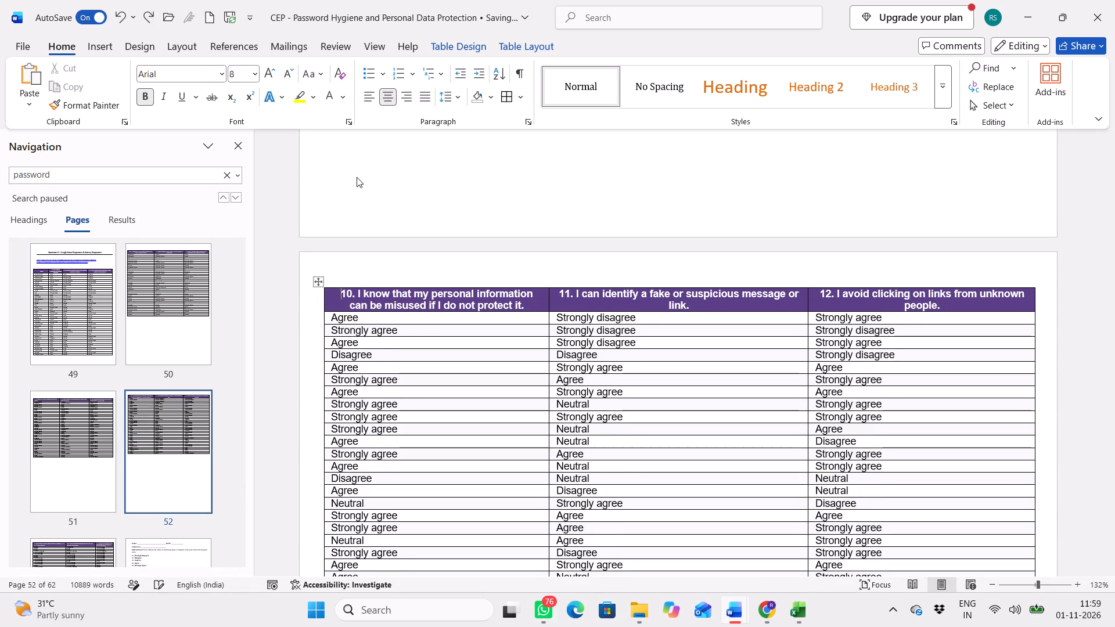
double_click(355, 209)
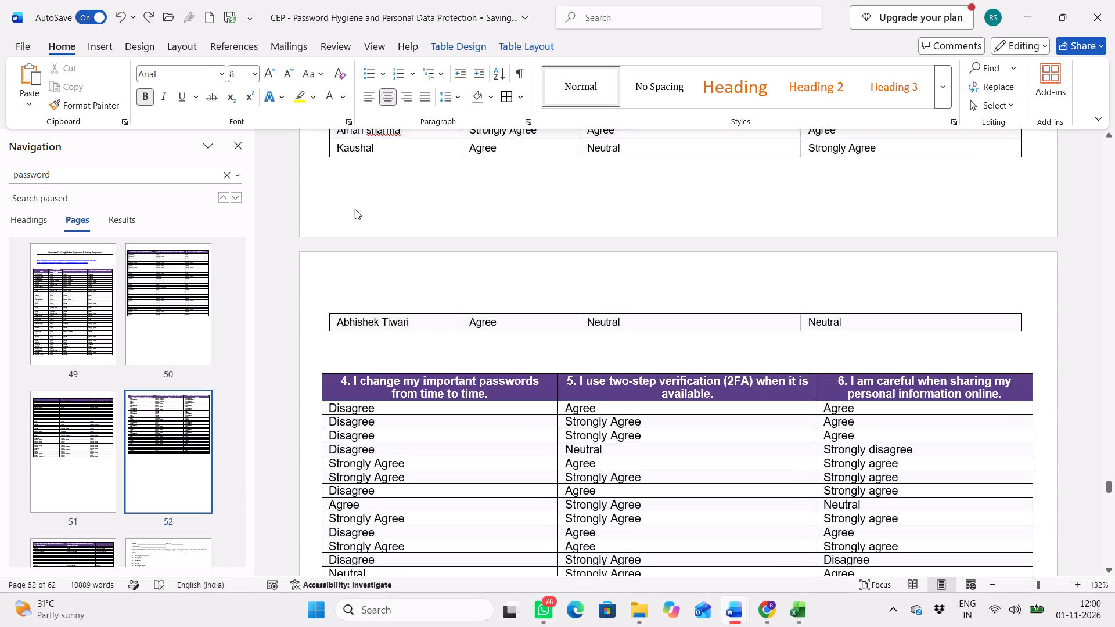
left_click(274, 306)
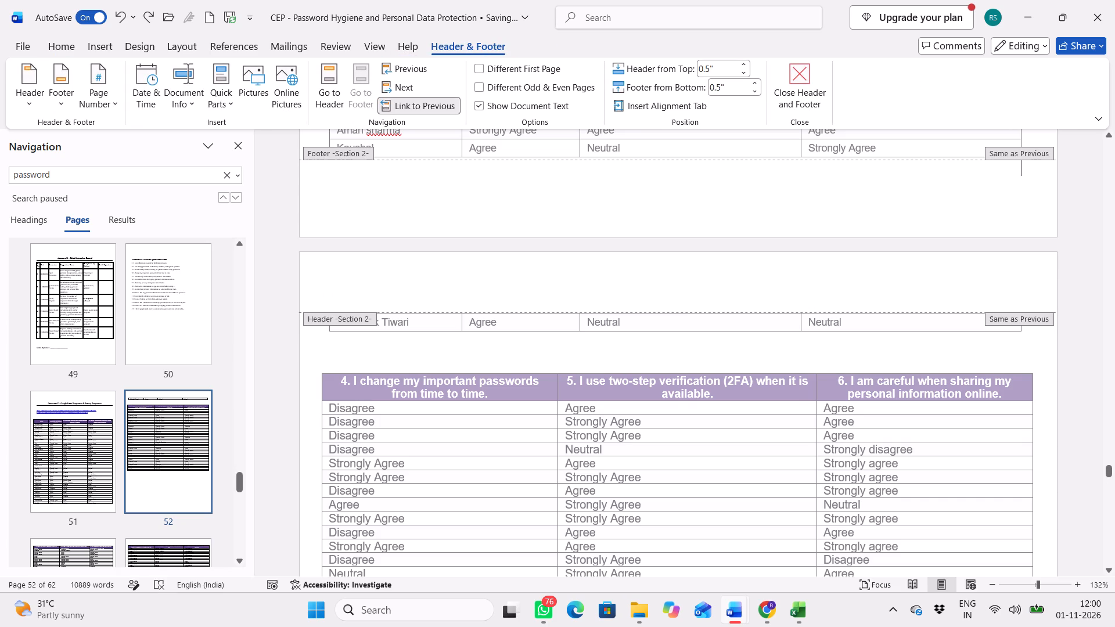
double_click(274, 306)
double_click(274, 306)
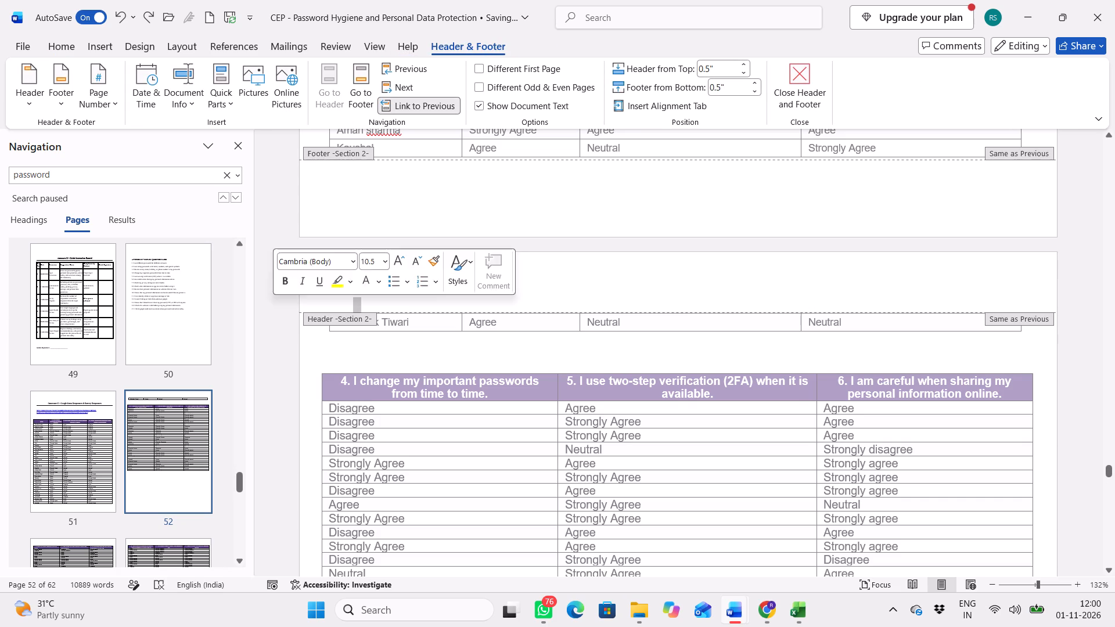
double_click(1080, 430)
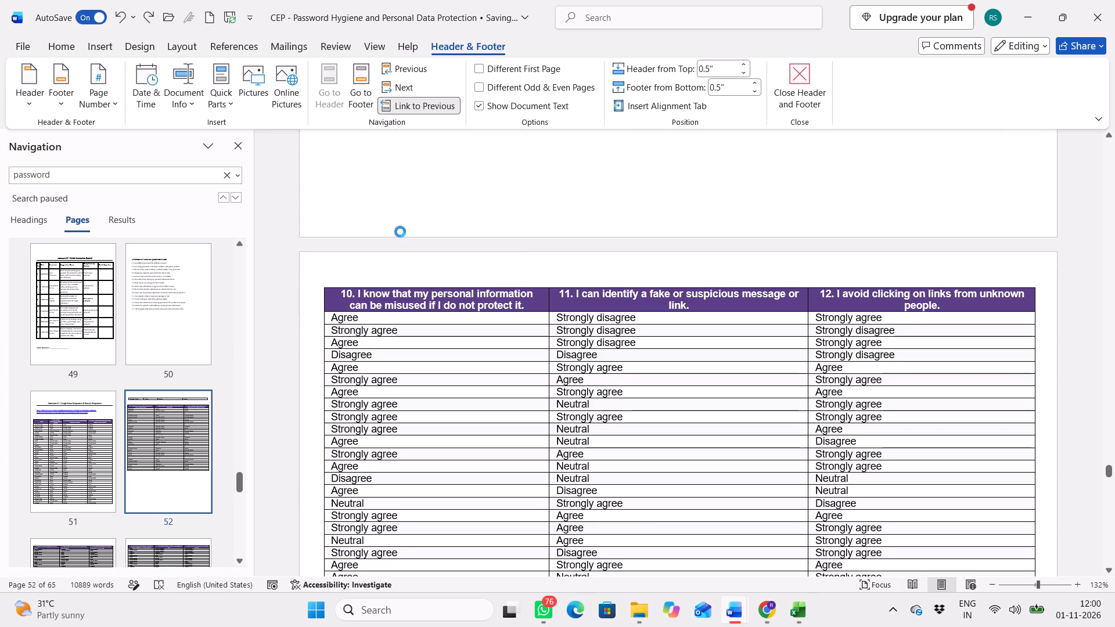
Close the Navigation pane.
left_click(238, 142)
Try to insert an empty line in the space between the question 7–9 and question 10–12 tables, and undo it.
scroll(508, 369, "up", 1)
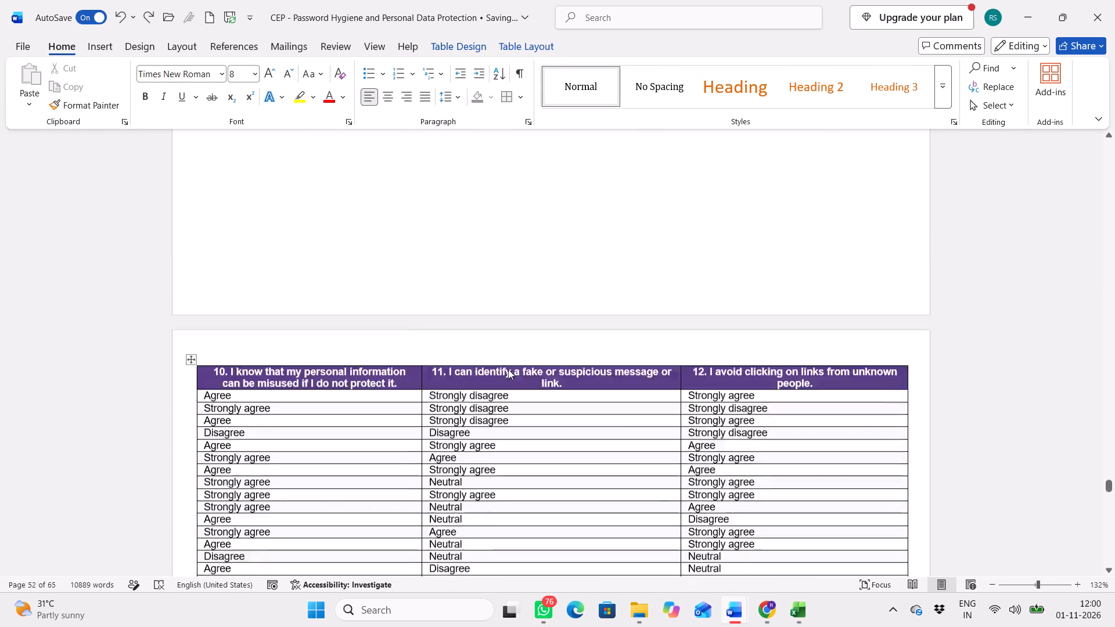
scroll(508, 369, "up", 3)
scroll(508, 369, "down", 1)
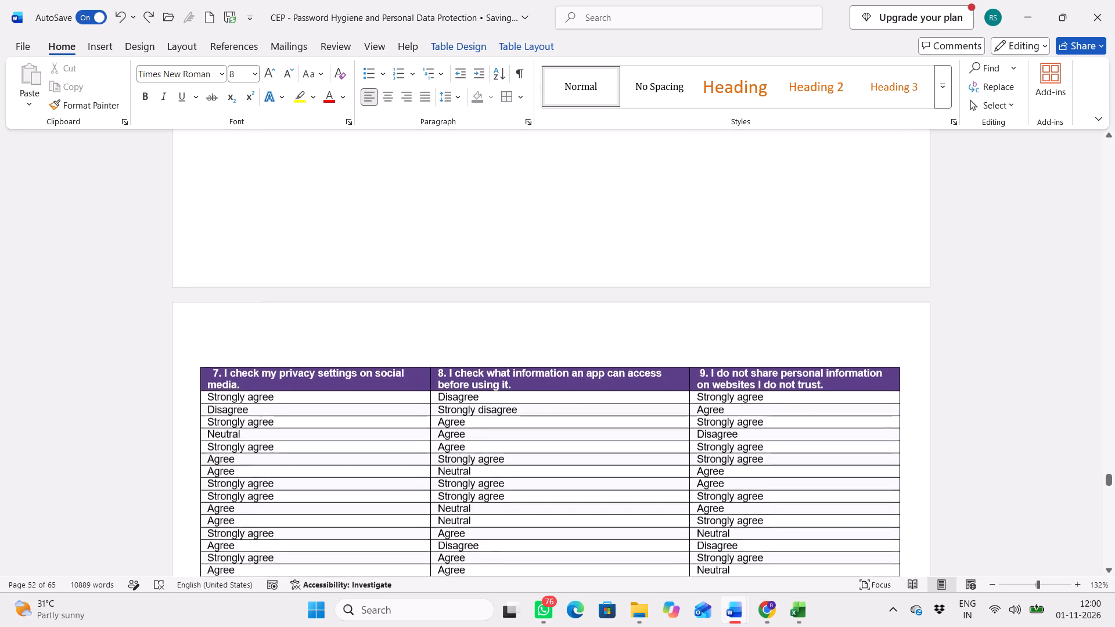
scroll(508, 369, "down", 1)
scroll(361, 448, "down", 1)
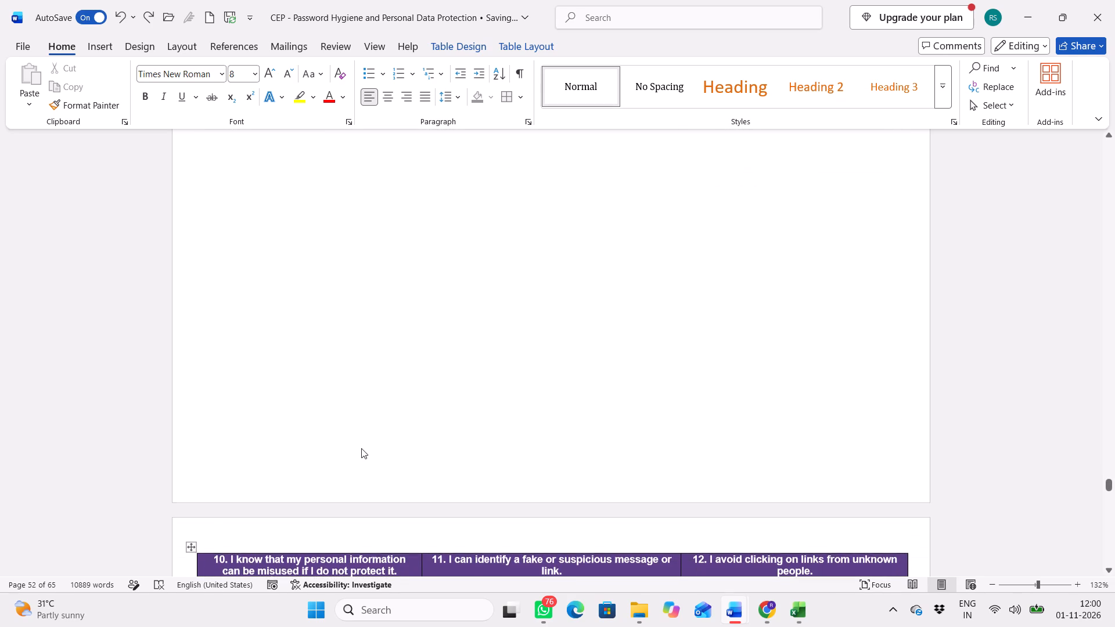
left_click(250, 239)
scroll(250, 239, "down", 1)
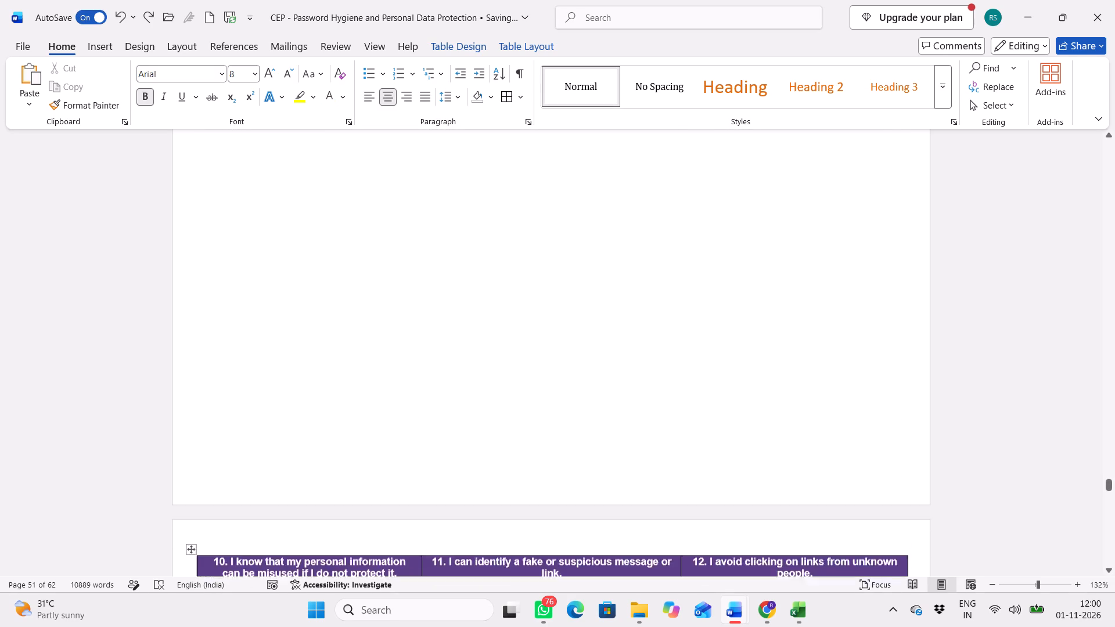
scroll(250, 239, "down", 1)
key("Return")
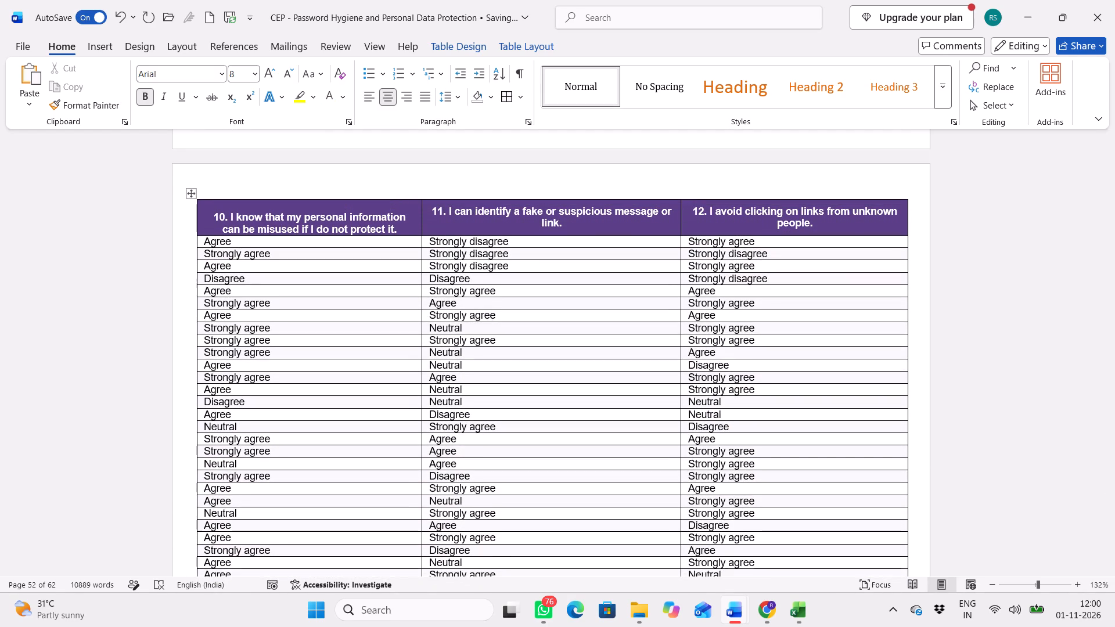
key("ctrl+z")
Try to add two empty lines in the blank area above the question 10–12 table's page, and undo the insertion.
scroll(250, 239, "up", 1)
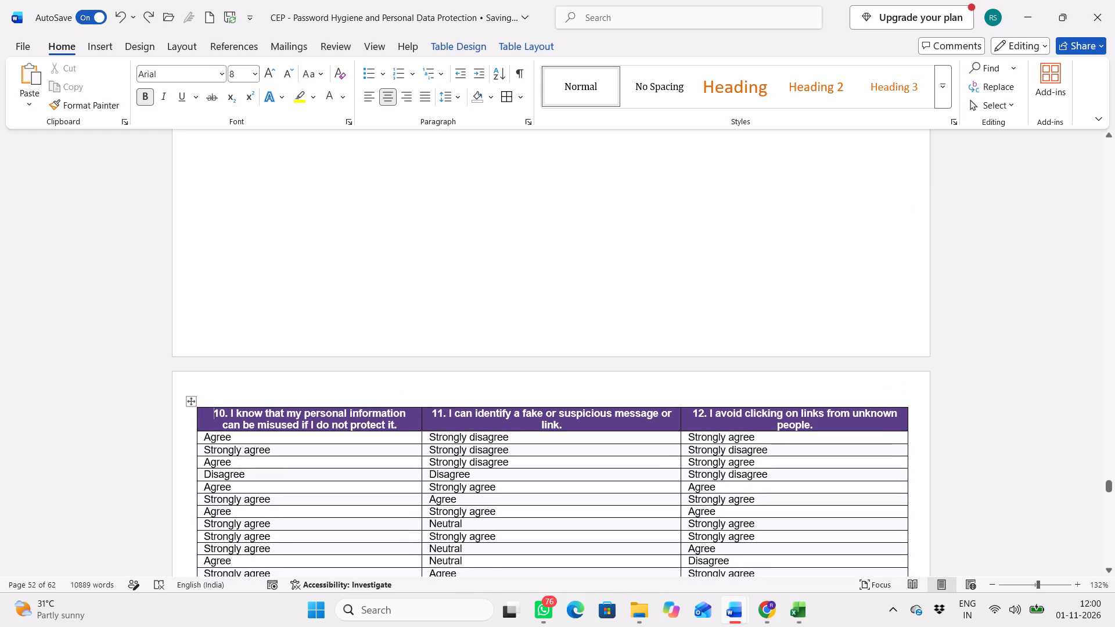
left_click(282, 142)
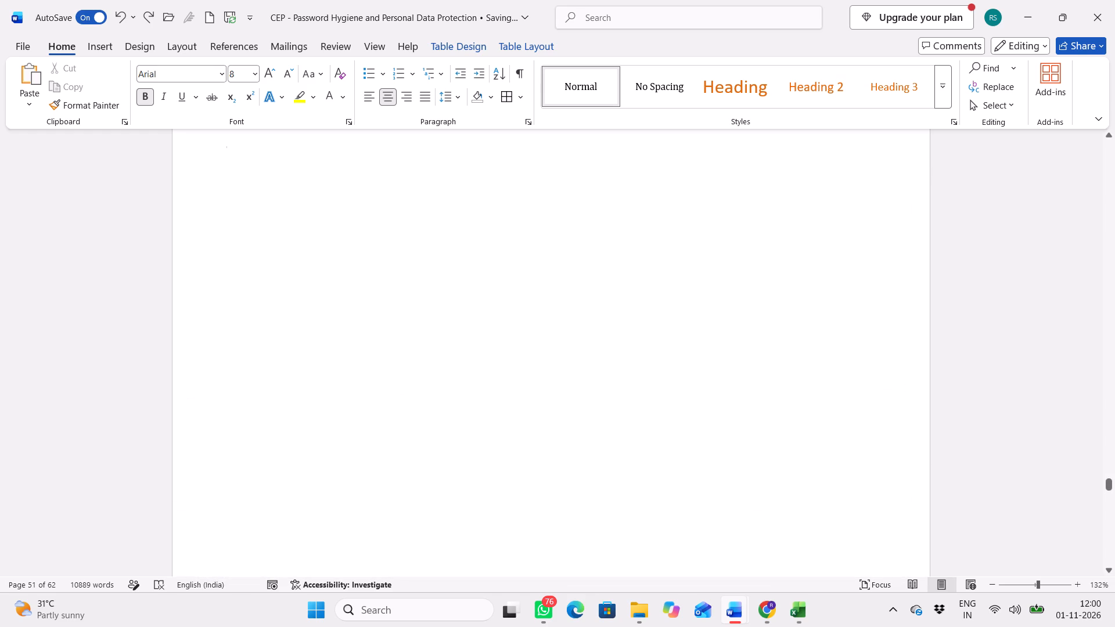
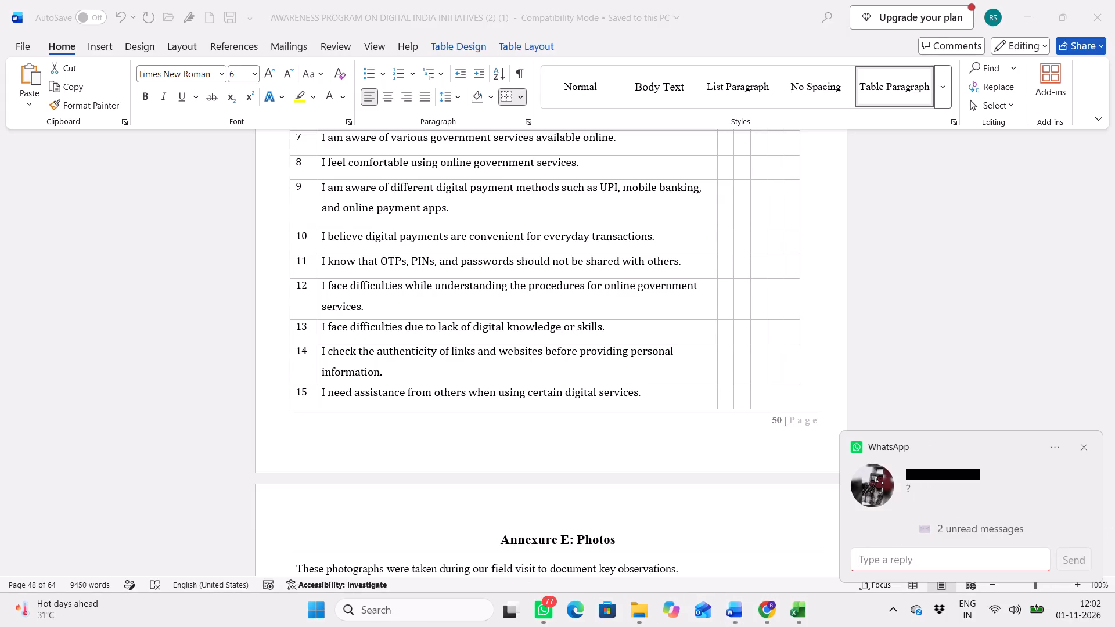
Send a reply to the incoming WhatsApp message reading "nhi" and, on a second line, "tumhara calling wala".
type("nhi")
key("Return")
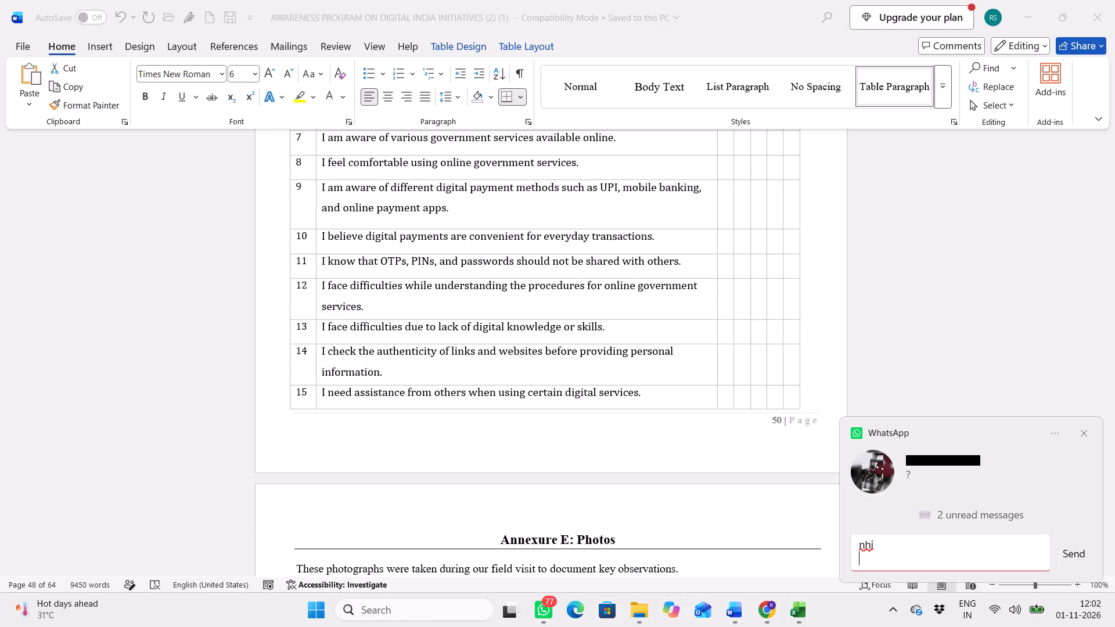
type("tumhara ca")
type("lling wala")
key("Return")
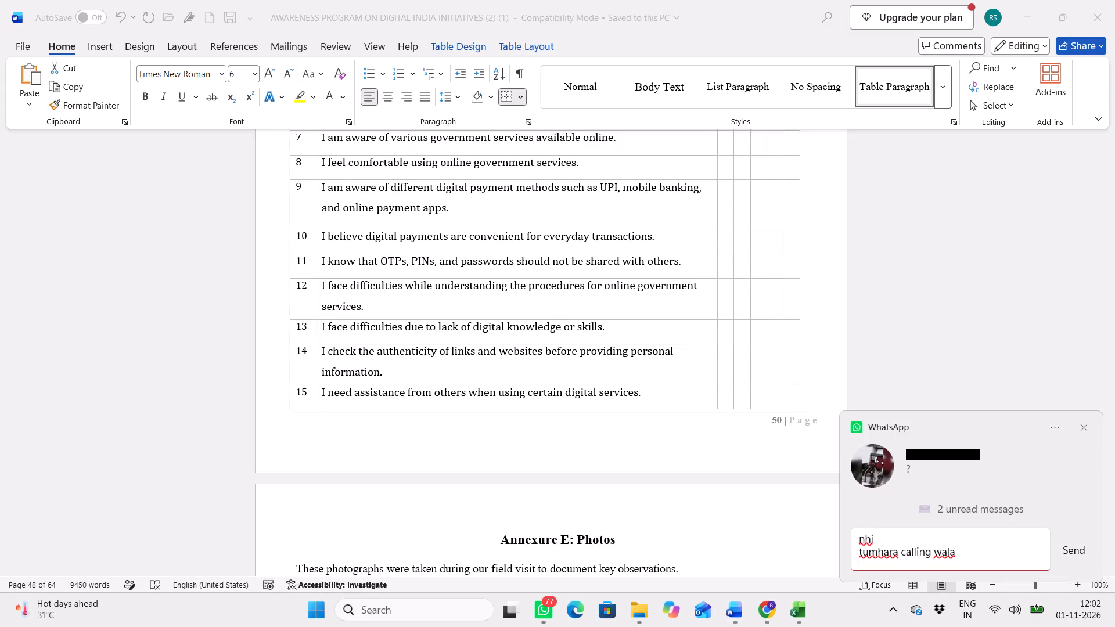
left_click(1080, 549)
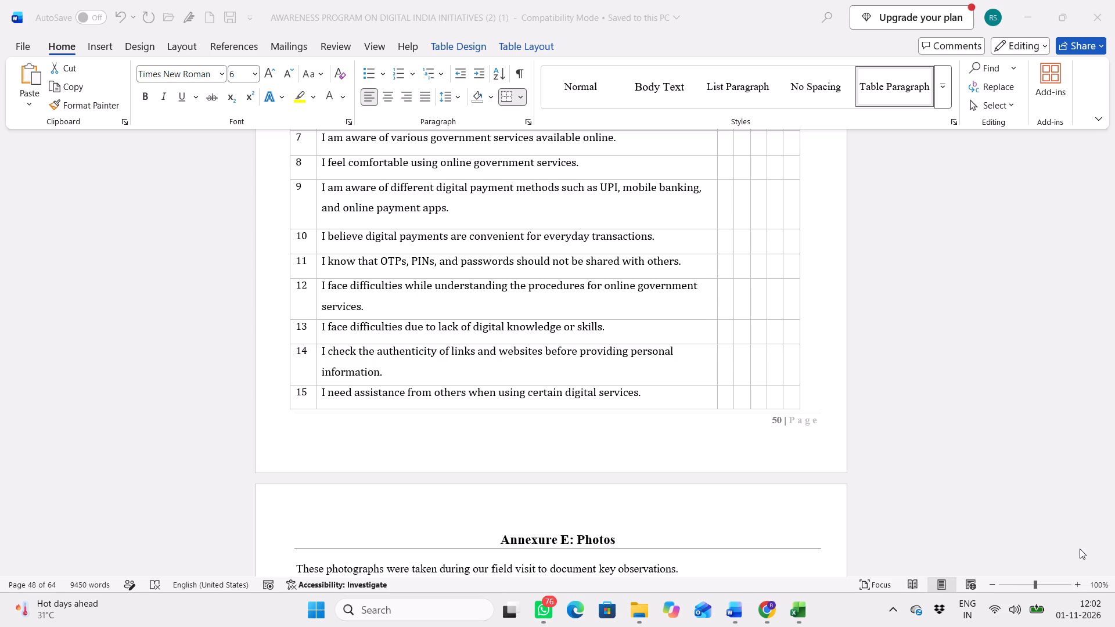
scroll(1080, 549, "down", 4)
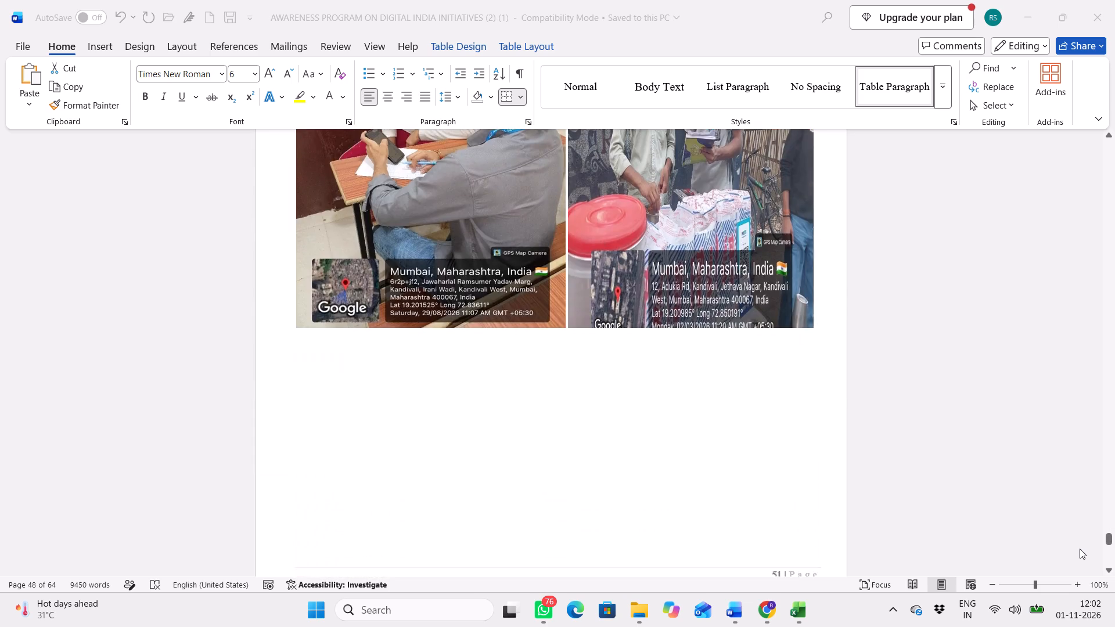